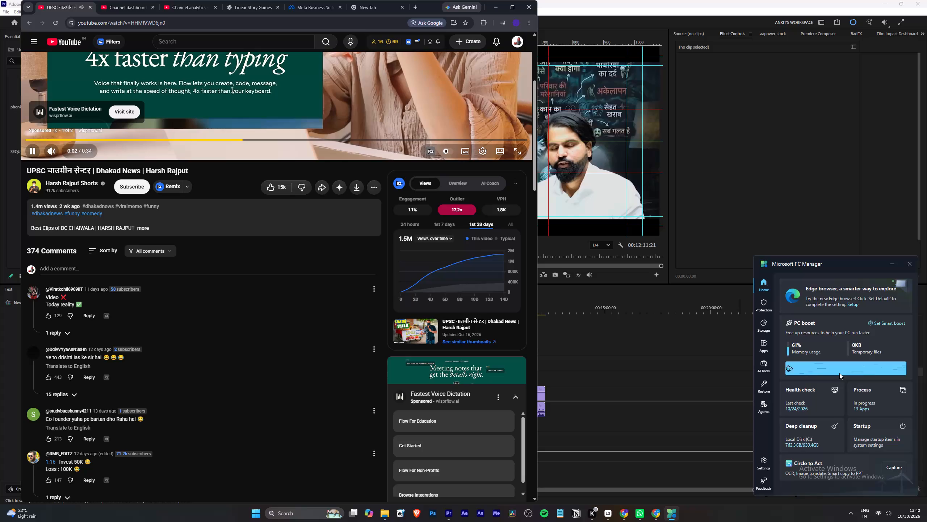
# Switch to the browser and open the list of videos on the Harsh Rajput Shorts YouTube channel.
pyautogui.click(602, 387)
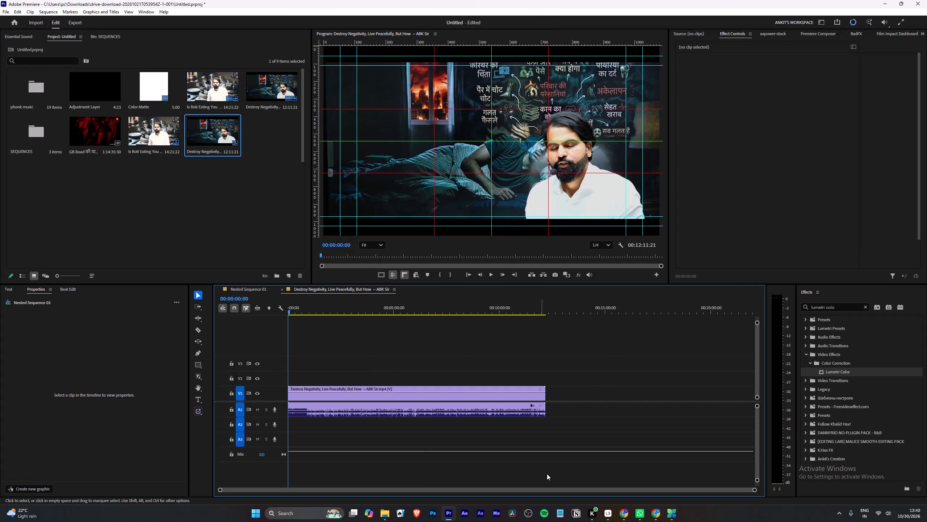
pyautogui.click(624, 509)
pyautogui.scroll(5, 313, 208)
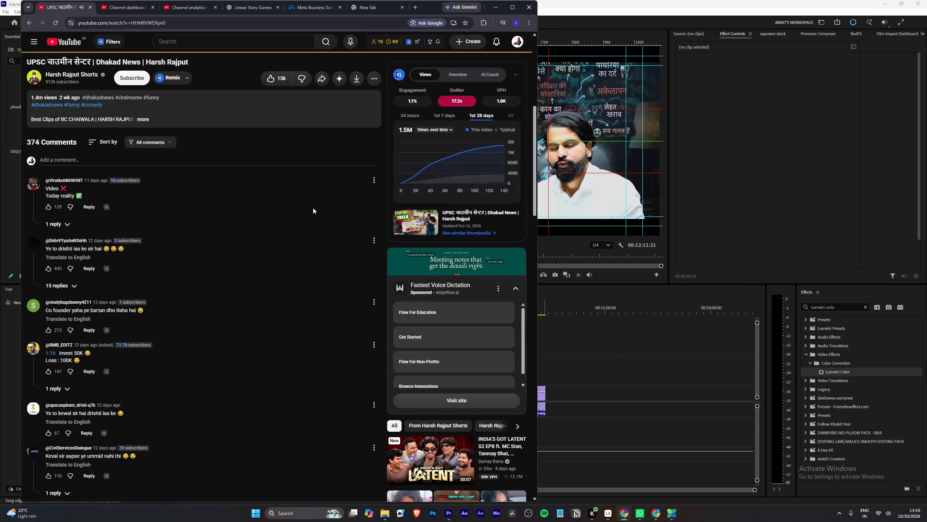
pyautogui.scroll(8, 313, 208)
pyautogui.click(506, 308)
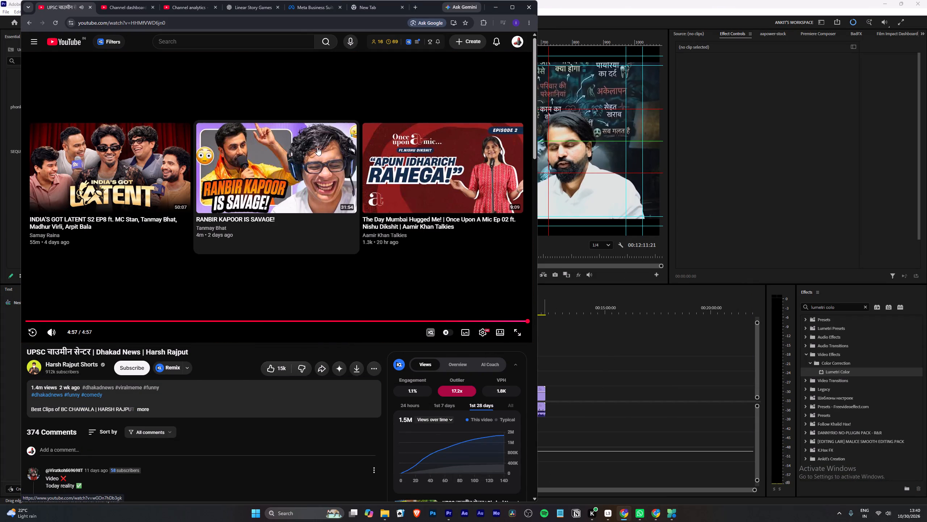
pyautogui.scroll(-4, 144, 322)
pyautogui.scroll(3, 74, 214)
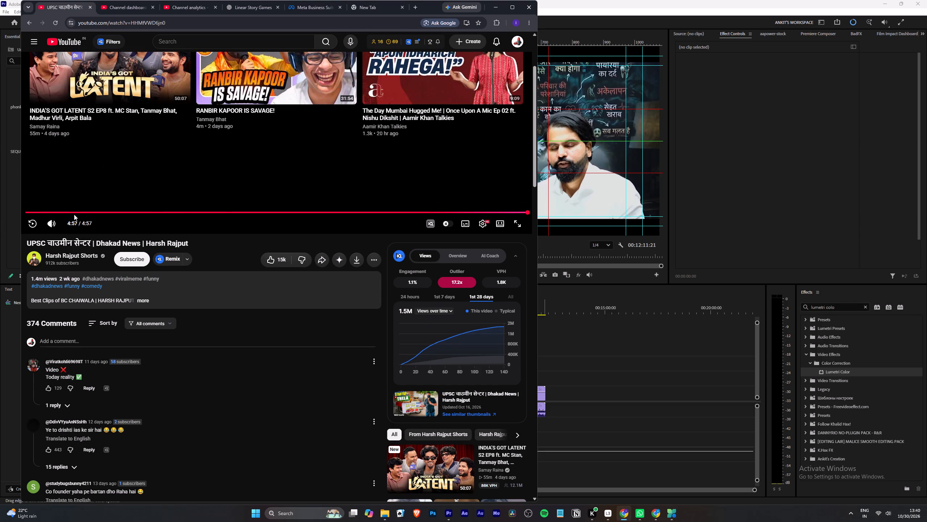
pyautogui.scroll(1, 74, 214)
pyautogui.click(67, 45)
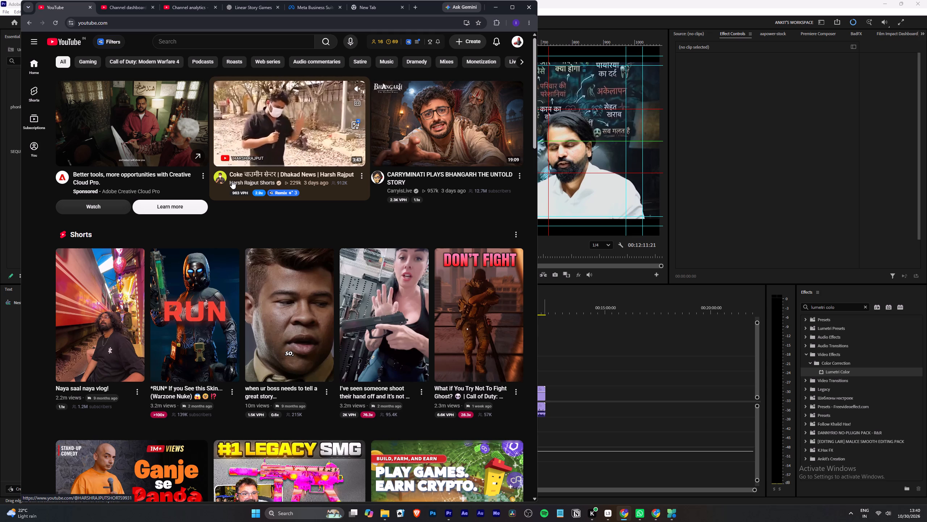
pyautogui.click(232, 181)
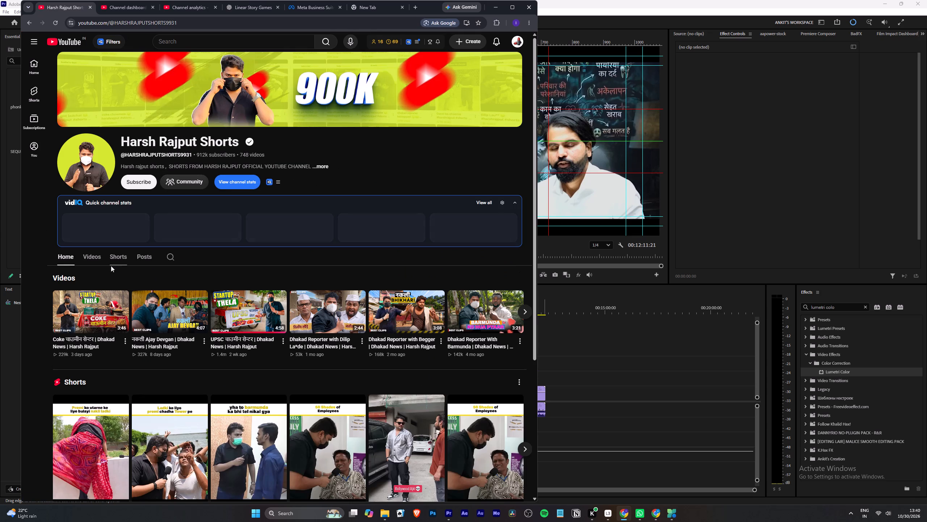
pyautogui.click(97, 258)
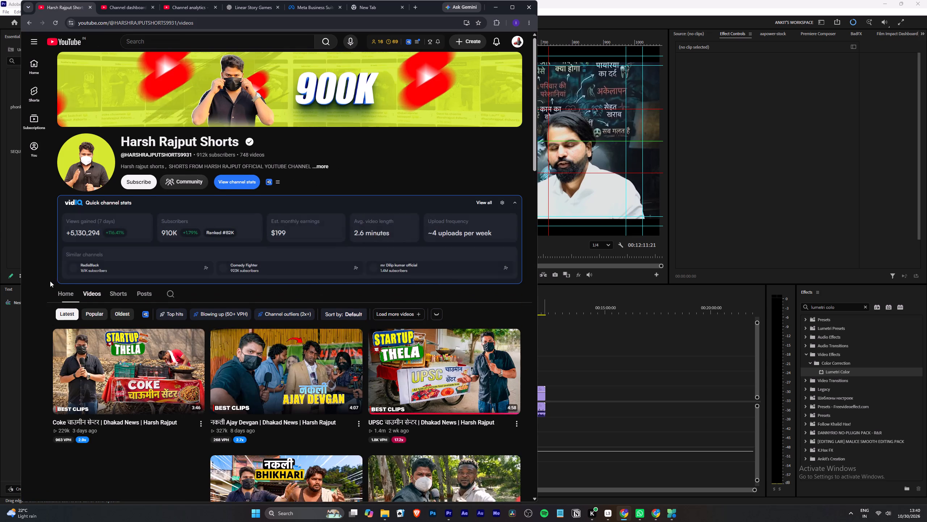
# Look through the thumbnails and titles of the channel's uploaded videos.
pyautogui.scroll(-2, 33, 283)
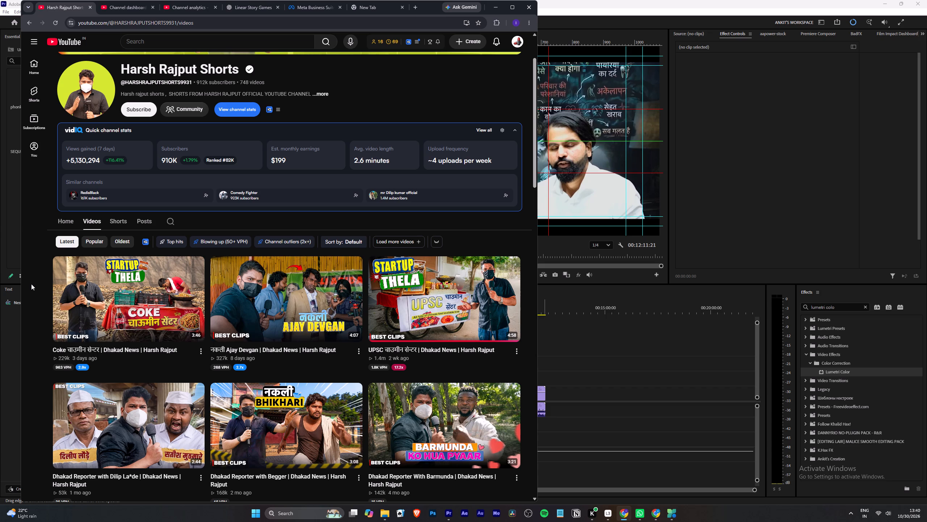
pyautogui.scroll(-3, 31, 284)
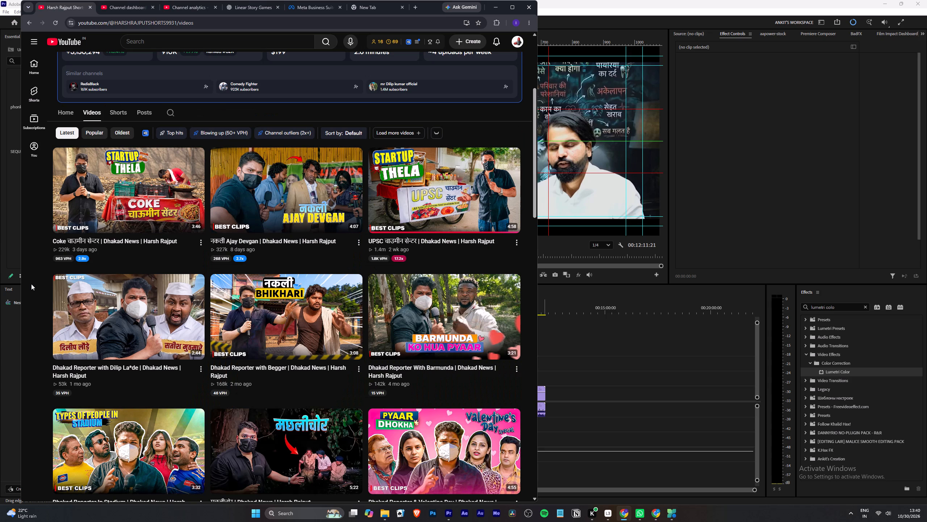
pyautogui.scroll(-10, 31, 284)
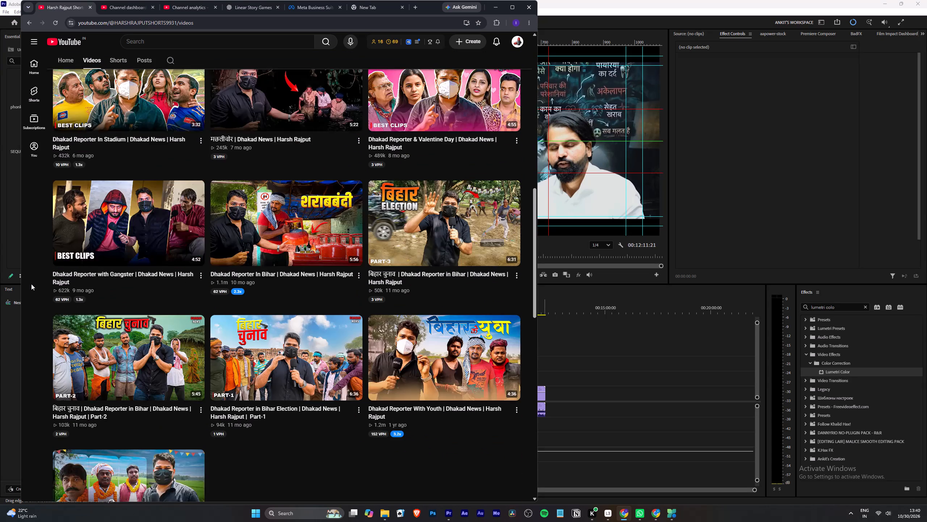
pyautogui.scroll(-8, 31, 284)
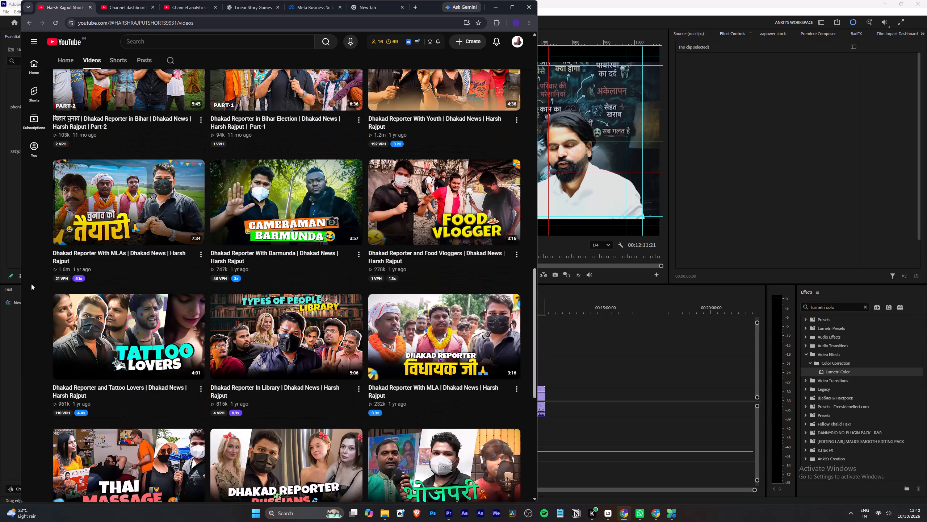
pyautogui.scroll(3, 31, 284)
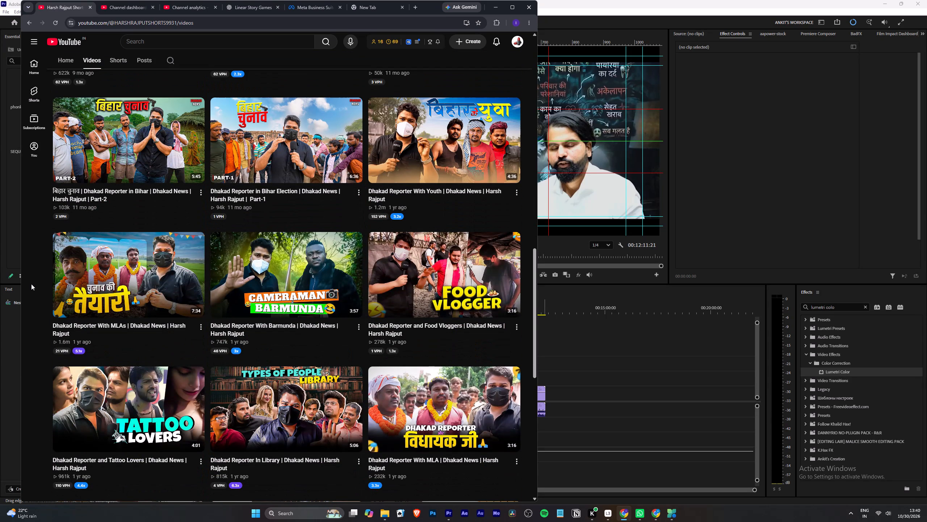
pyautogui.scroll(-4, 31, 284)
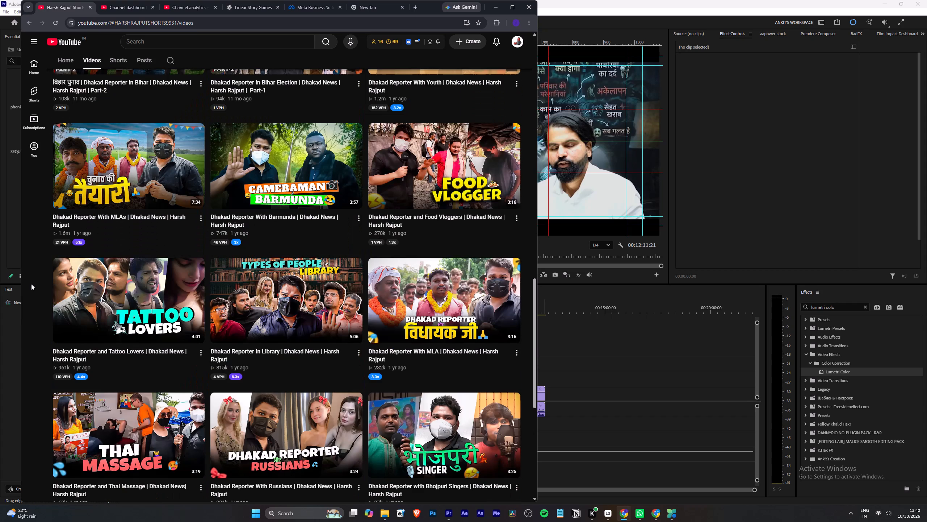
pyautogui.scroll(20, 31, 284)
pyautogui.scroll(3, 31, 284)
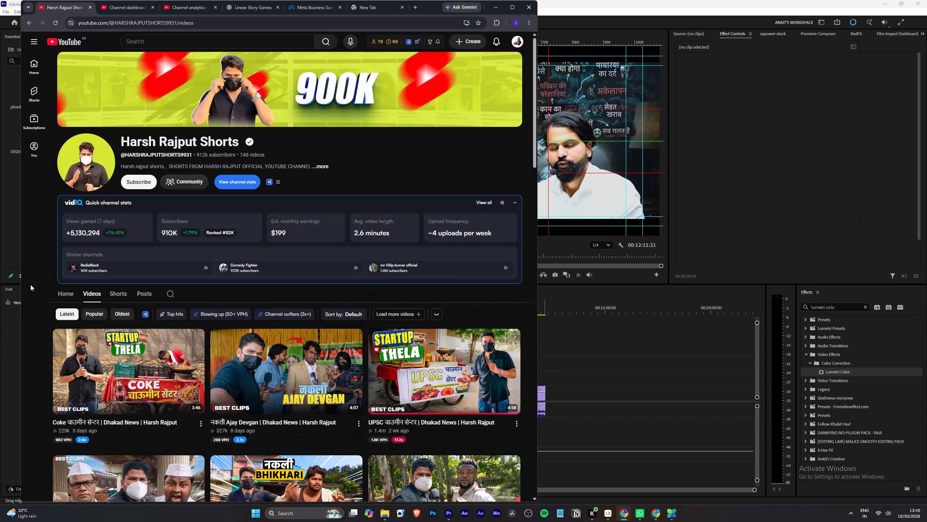
pyautogui.scroll(5, 30, 285)
# Open the channel's full description and read it.
pyautogui.click(320, 165)
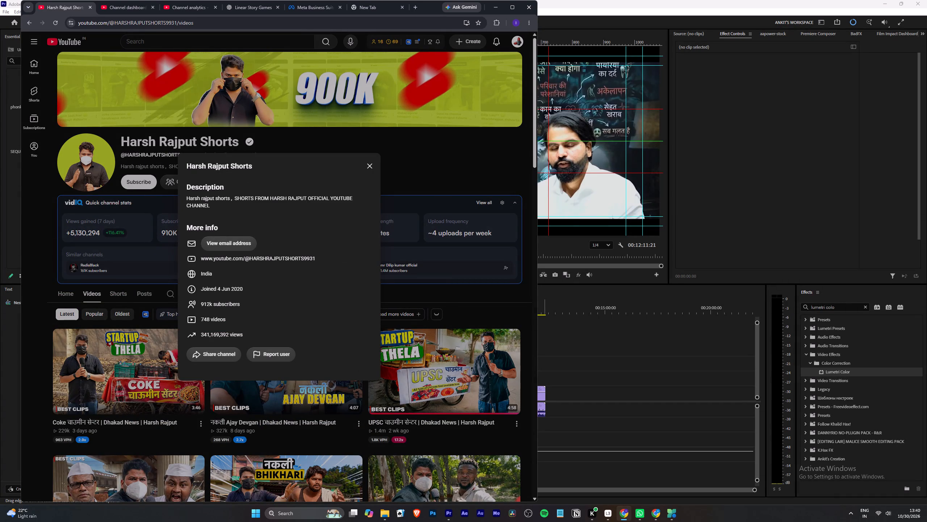
pyautogui.moveTo(190, 198); pyautogui.dragTo(340, 193)
pyautogui.click(250, 211)
# Return to the YouTube home feed, view the Short "That one friend who always got your back", and try to go back home.
pyautogui.click(53, 38)
pyautogui.click(62, 39)
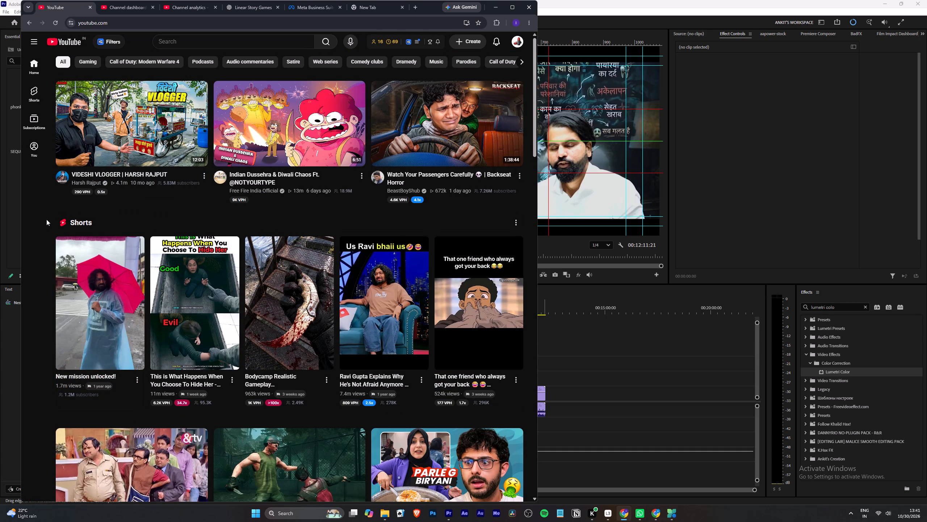
pyautogui.scroll(-2, 46, 219)
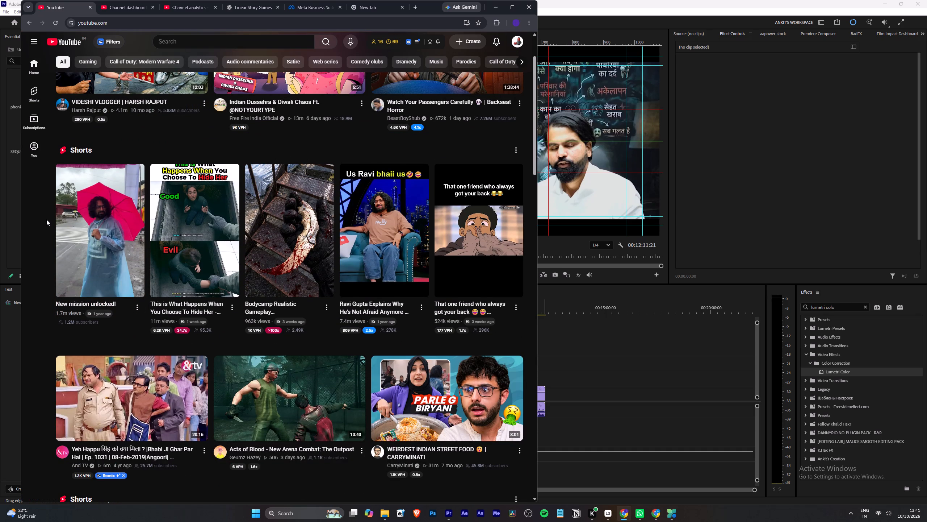
pyautogui.click(469, 219)
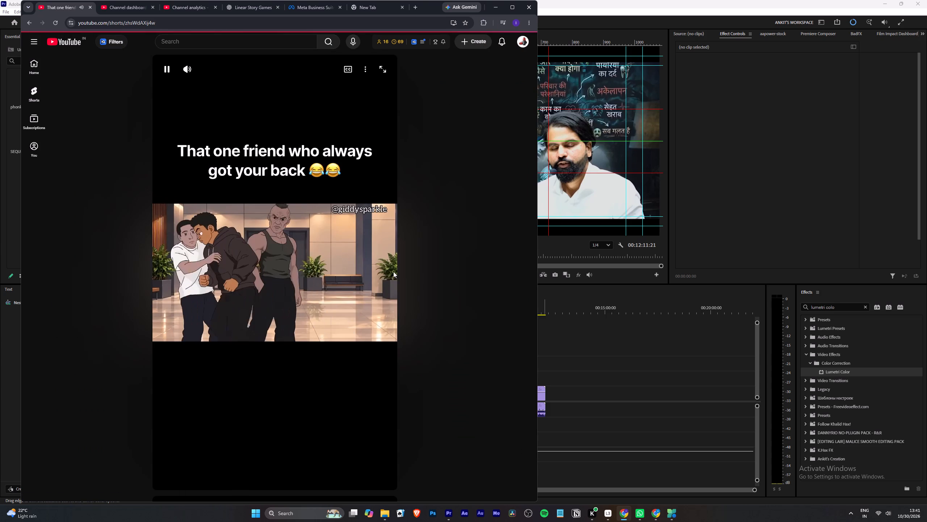
pyautogui.click(293, 284)
pyautogui.doubleClick(64, 40)
pyautogui.click(64, 40)
# Free up memory with Boost in Microsoft PC Manager and close the browser window.
pyautogui.click(664, 512)
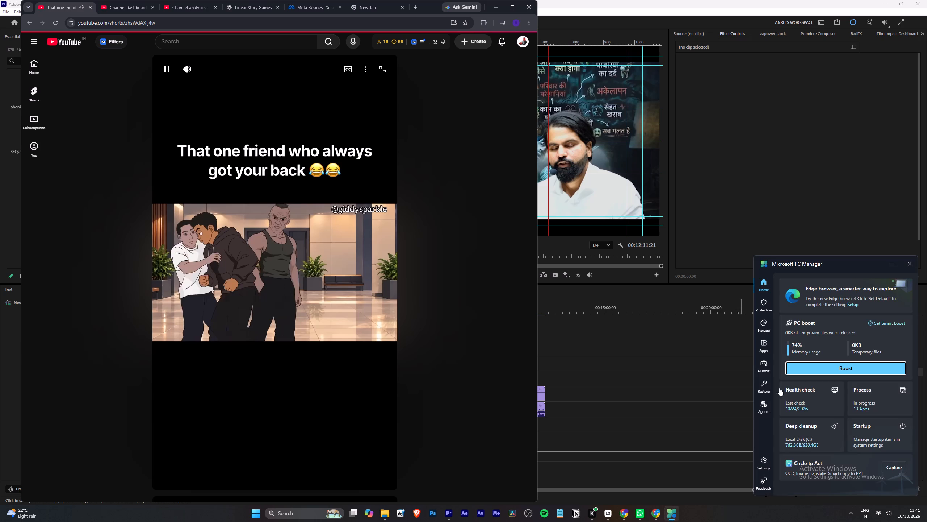
pyautogui.click(794, 372)
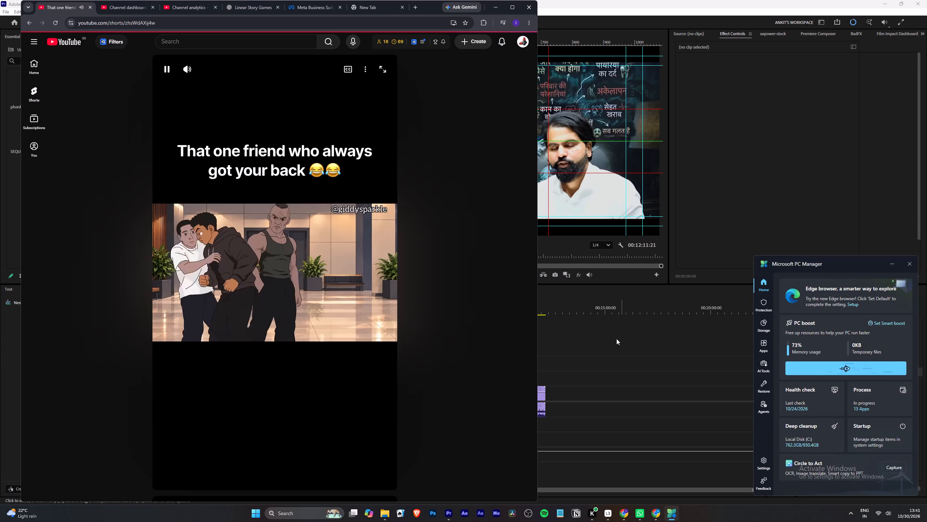
pyautogui.click(527, 7)
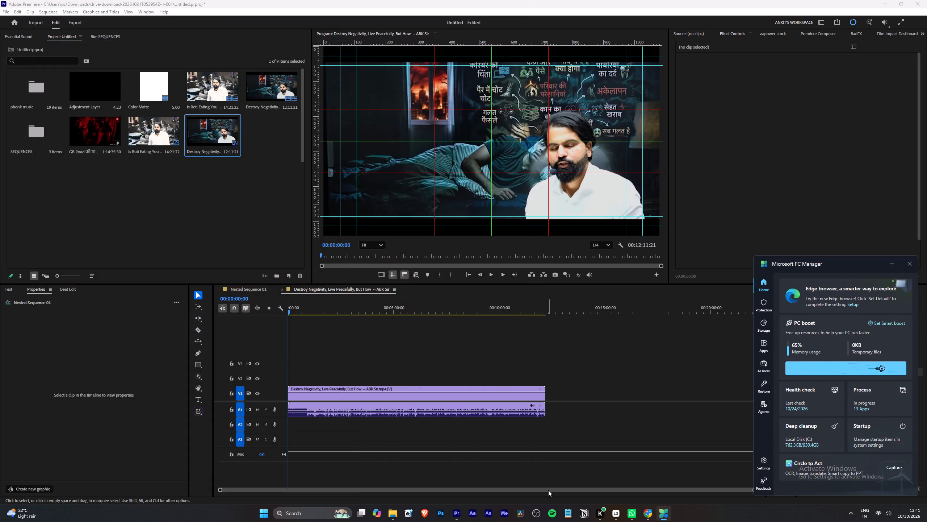
# Switch to Premiere and play the Destroy Negativity sequence from its start at increased speed to review the opening.
pyautogui.click(611, 380)
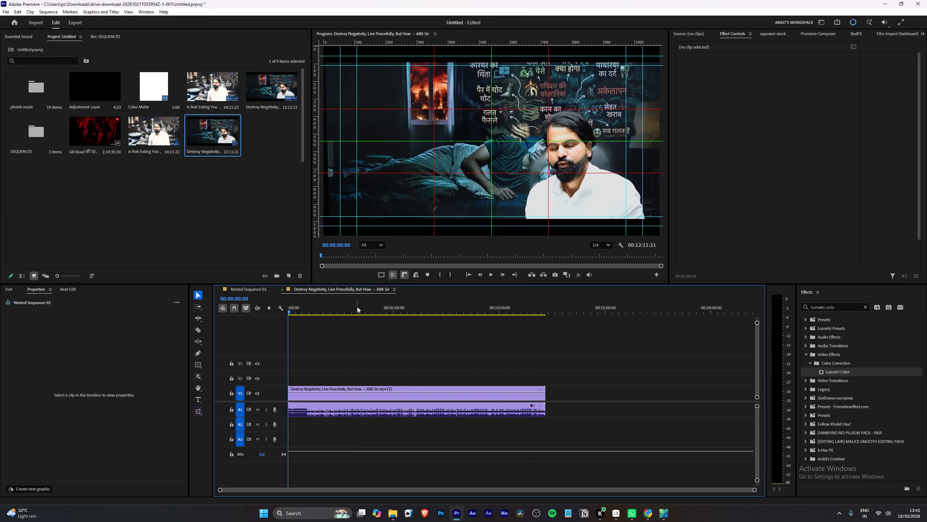
pyautogui.press('space')
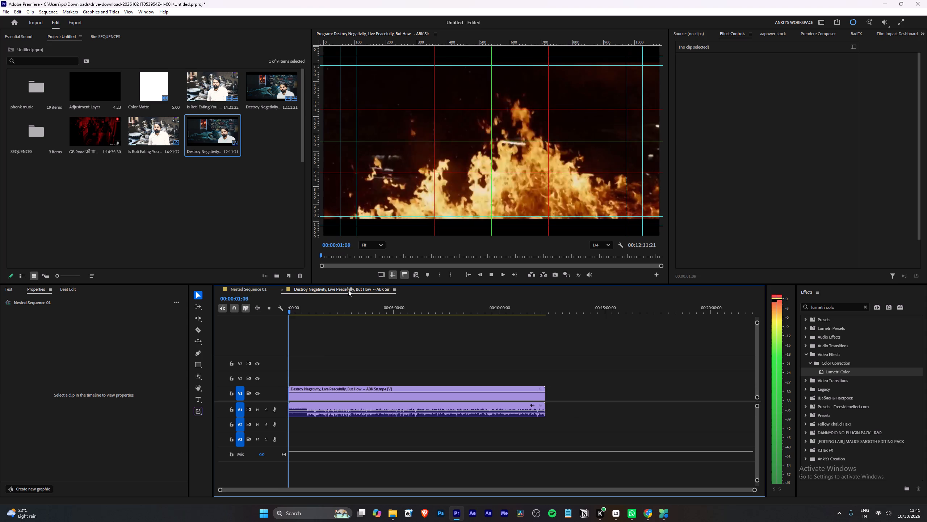
pyautogui.keyDown('alt'); pyautogui.scroll(16, 293, 363); pyautogui.keyUp('alt')
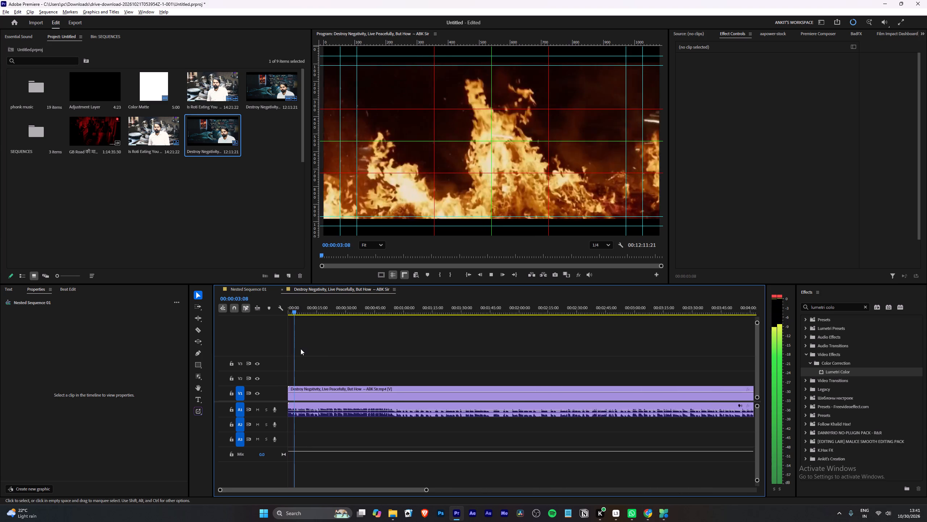
pyautogui.keyDown('alt'); pyautogui.scroll(4, 301, 349); pyautogui.keyUp('alt')
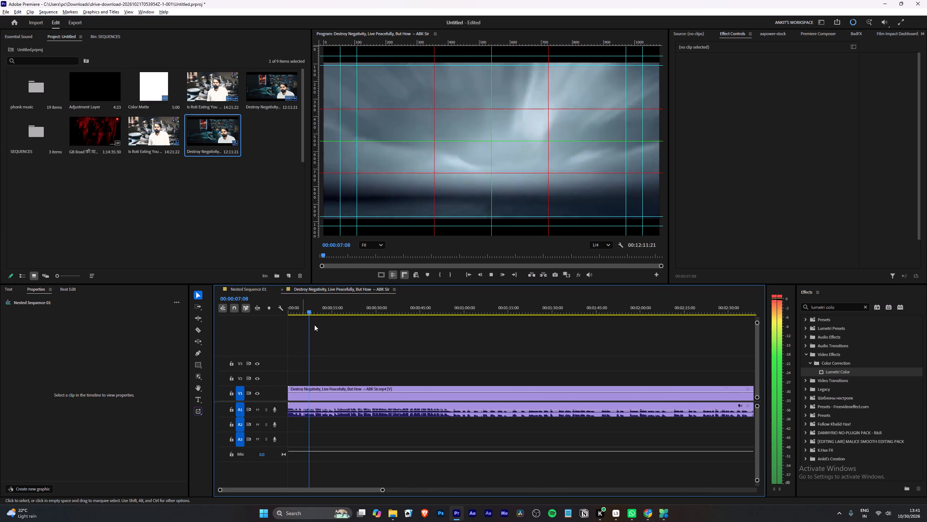
pyautogui.write('ll')
pyautogui.keyDown('alt'); pyautogui.scroll(4, 314, 370); pyautogui.keyUp('alt')
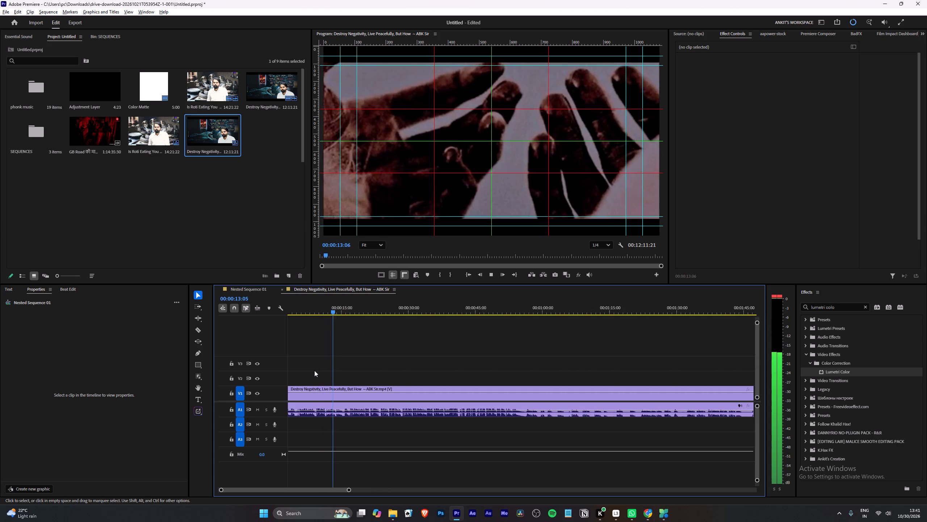
pyautogui.keyDown('alt'); pyautogui.scroll(2, 321, 374); pyautogui.keyUp('alt')
pyautogui.keyDown('alt'); pyautogui.scroll(-4, 365, 376); pyautogui.keyUp('alt')
pyautogui.keyDown('alt'); pyautogui.scroll(3, 366, 377); pyautogui.keyUp('alt')
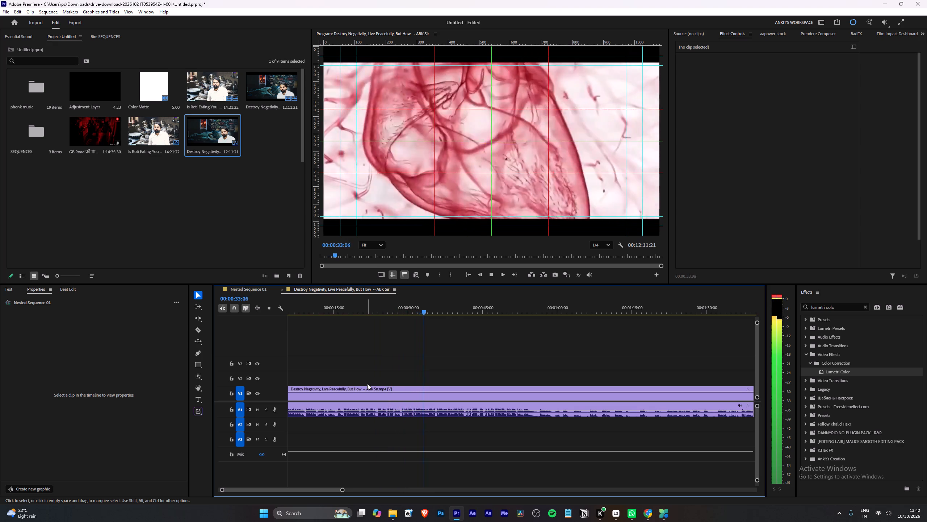
pyautogui.scroll(-6, 367, 384)
# Find the end of the intro and split the clip's video and audio at about 00:00:56, then resume playback from there.
pyautogui.click(459, 310)
pyautogui.press('space')
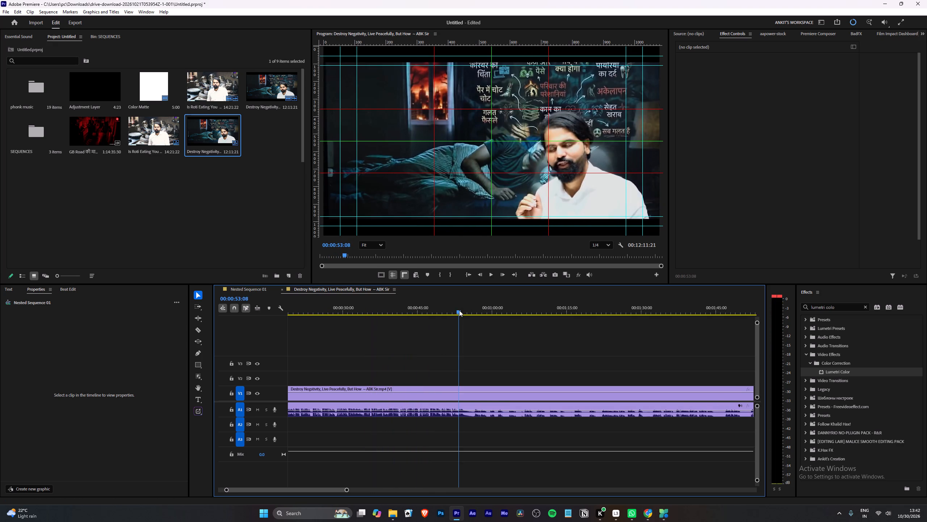
pyautogui.scroll(-7, 456, 353)
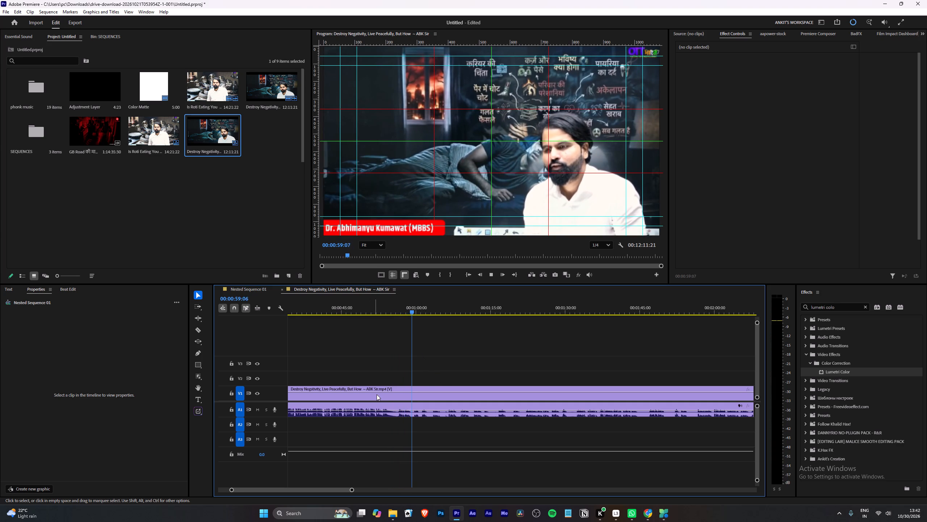
pyautogui.keyDown('alt'); pyautogui.scroll(11, 397, 386); pyautogui.keyUp('alt')
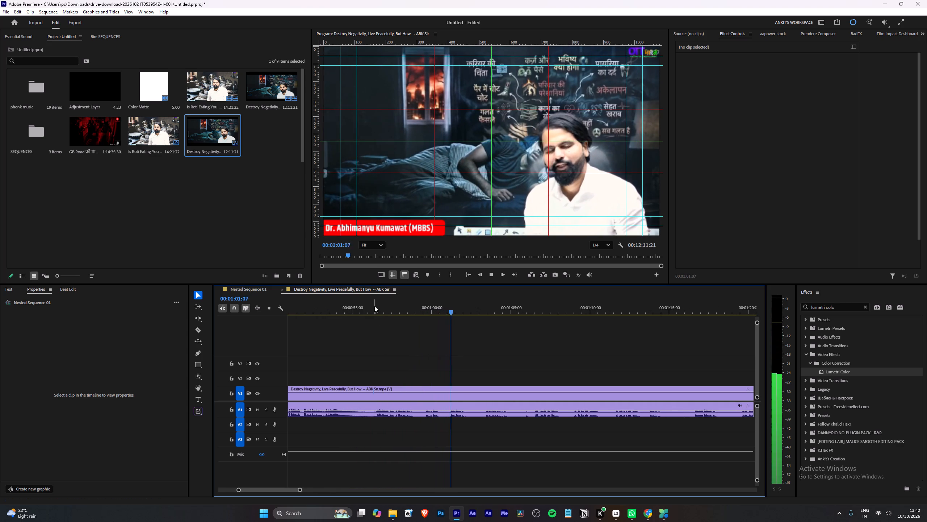
pyautogui.click(374, 306)
pyautogui.press('w')
pyautogui.press('space')
pyautogui.scroll(-4, 383, 370)
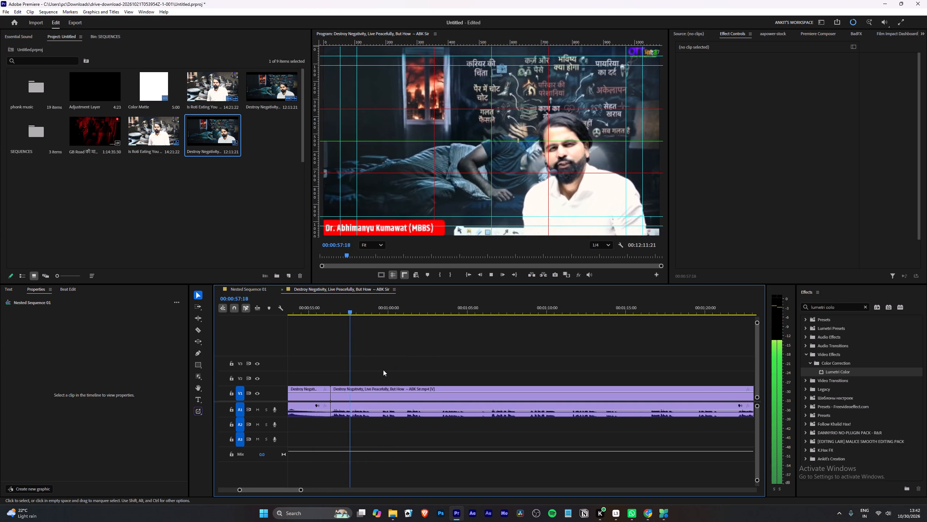
# Play the talk at increased speed from about 00:00:57 to 00:01:45, examining the speech and waveform for the next cut point.
pyautogui.press('l')
pyautogui.keyDown('alt'); pyautogui.scroll(-3, 383, 370); pyautogui.keyUp('alt')
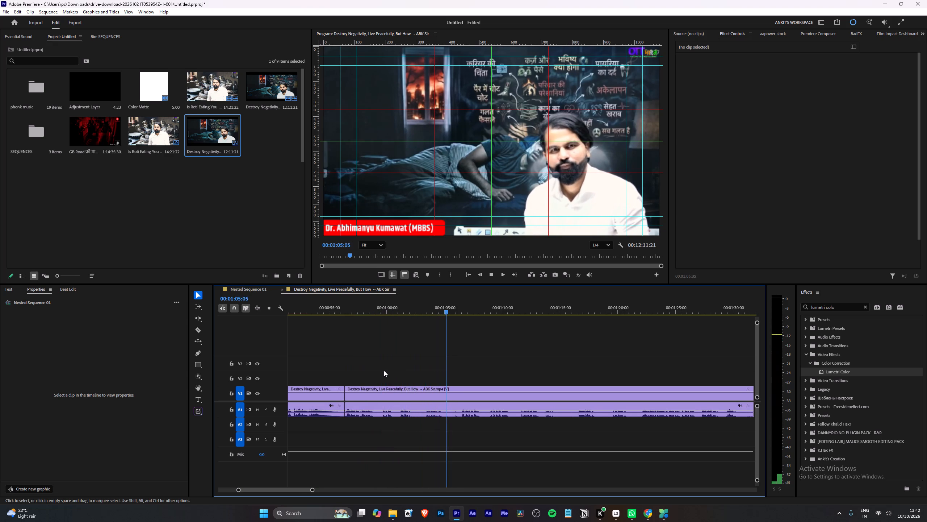
pyautogui.keyDown('alt'); pyautogui.scroll(-1, 384, 370); pyautogui.keyUp('alt')
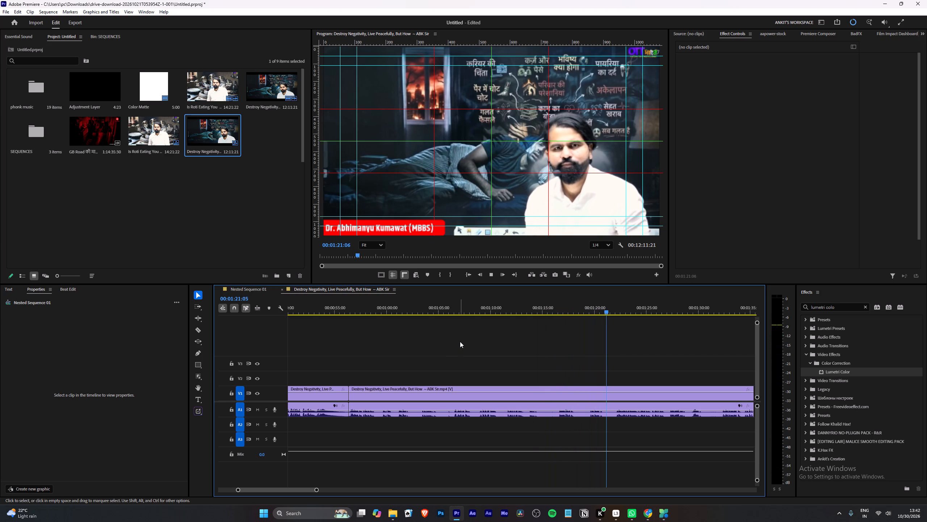
pyautogui.keyDown('alt'); pyautogui.scroll(-2, 460, 341); pyautogui.keyUp('alt')
pyautogui.scroll(-5, 460, 341)
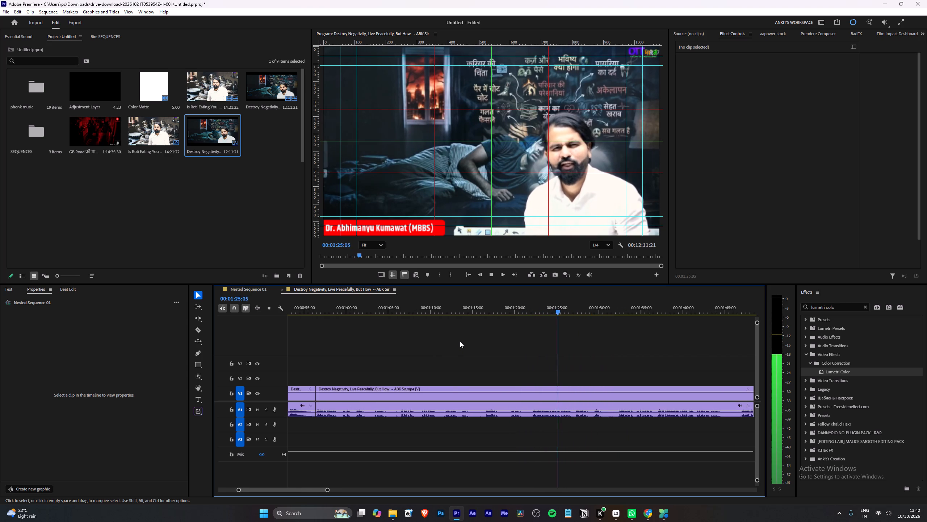
pyautogui.scroll(-10, 460, 341)
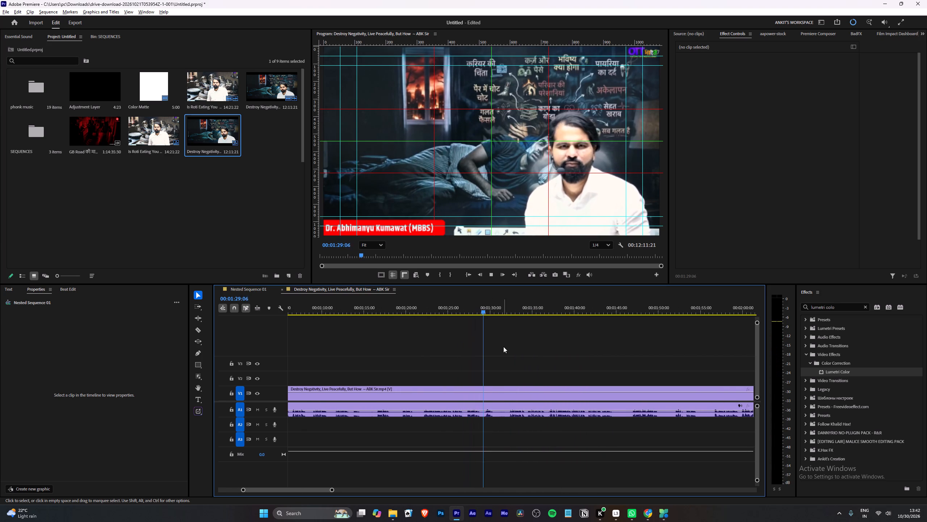
pyautogui.keyDown('alt'); pyautogui.scroll(4, 503, 347); pyautogui.keyUp('alt')
pyautogui.scroll(-5, 503, 347)
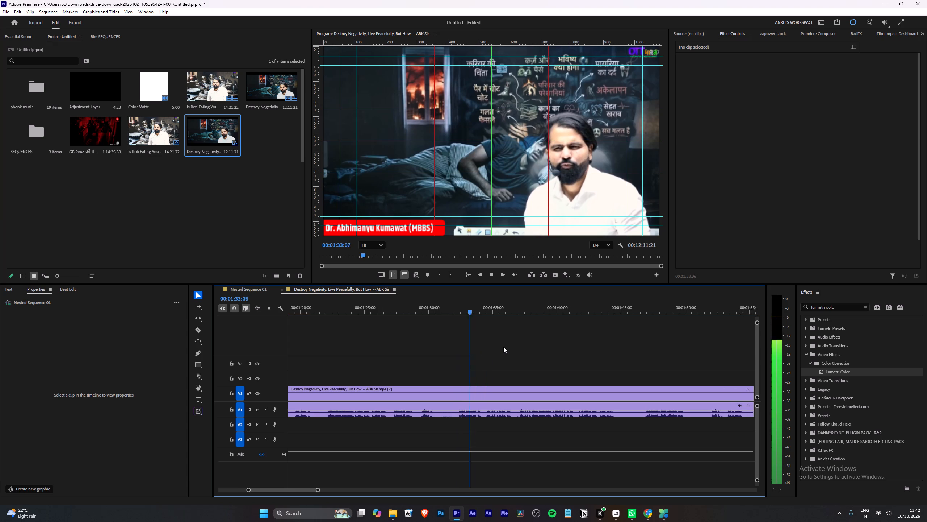
pyautogui.scroll(-6, 503, 347)
pyautogui.keyDown('alt'); pyautogui.scroll(2, 522, 357); pyautogui.keyUp('alt')
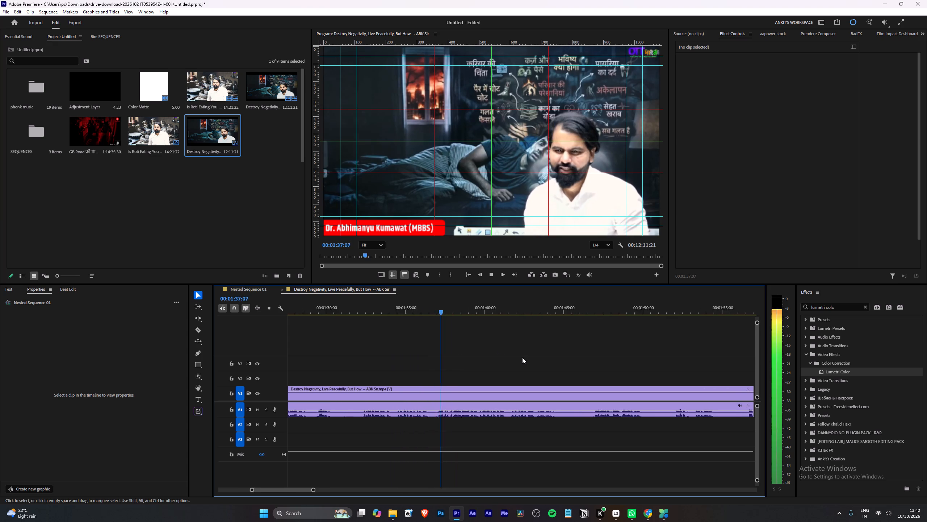
pyautogui.keyDown('alt'); pyautogui.scroll(1, 522, 357); pyautogui.keyUp('alt')
pyautogui.scroll(-4, 522, 357)
pyautogui.keyDown('alt'); pyautogui.scroll(2, 522, 357); pyautogui.keyUp('alt')
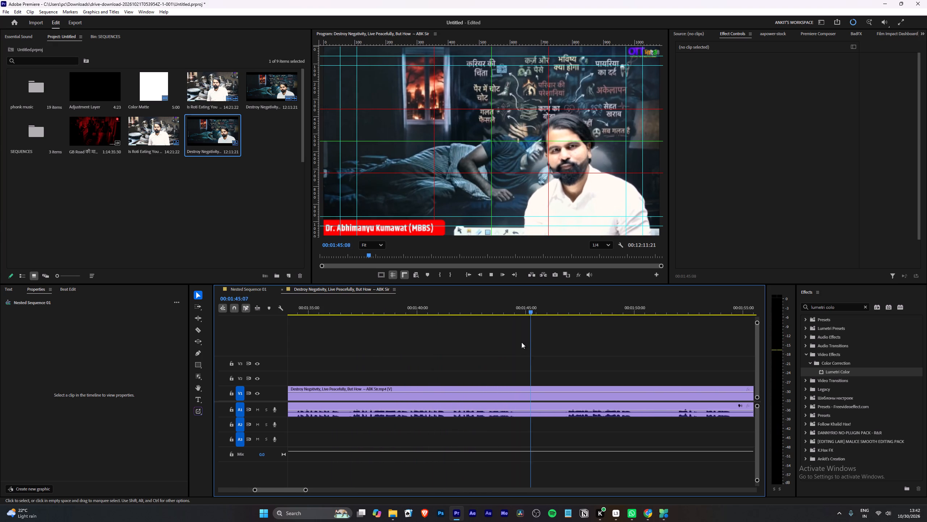
# Split the clip's video and audio at the pause in speech at 00:01:44:14 and resume playback.
pyautogui.moveTo(521, 308); pyautogui.dragTo(515, 310)
pyautogui.press('w')
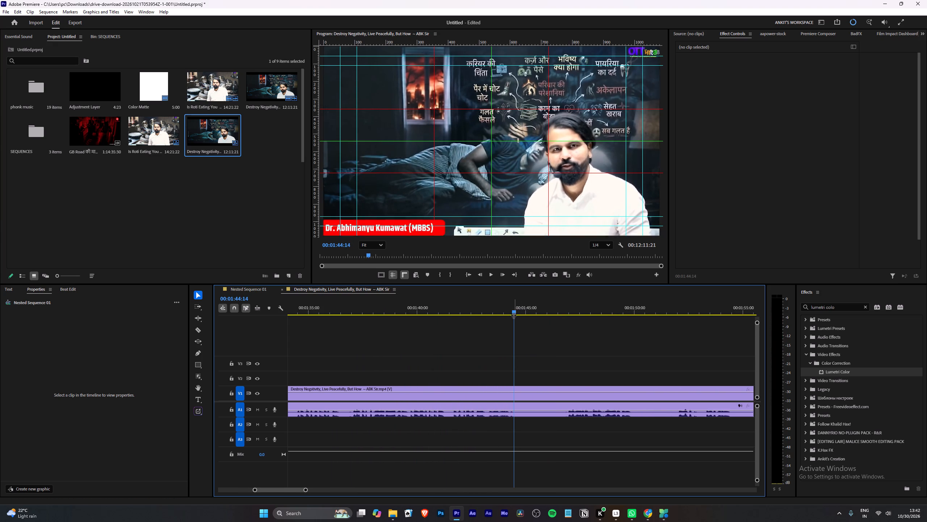
pyautogui.press('space')
# Label the segment before the 00:01:44:14 cut with the green GFX colour and deselect it.
pyautogui.rightClick(495, 404)
pyautogui.click(511, 289)
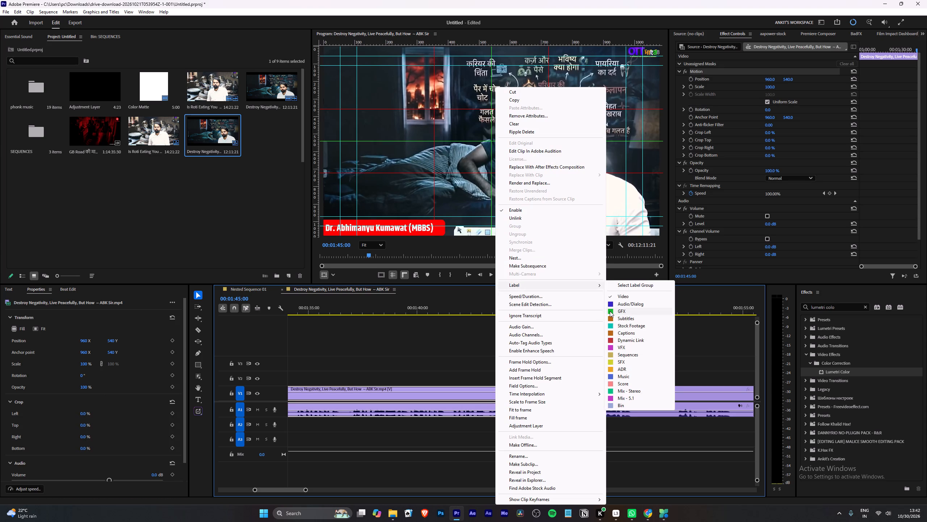
pyautogui.click(610, 311)
pyautogui.click(585, 362)
# Play the talk onward from the new cut to about 00:01:57 to review the next section, and pause there.
pyautogui.press('space')
pyautogui.scroll(-11, 481, 388)
pyautogui.keyDown('alt'); pyautogui.scroll(3, 418, 373); pyautogui.keyUp('alt')
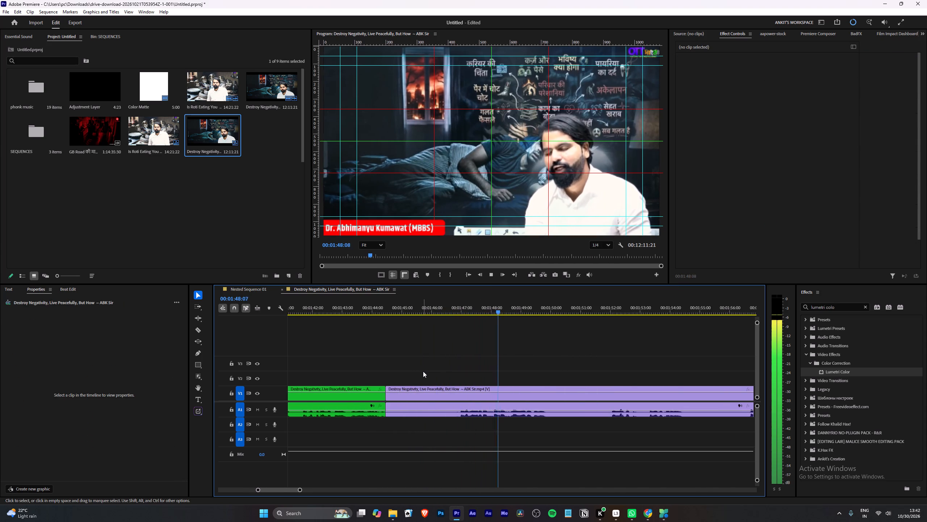
pyautogui.scroll(-3, 447, 355)
pyautogui.keyDown('alt'); pyautogui.scroll(-9, 447, 355); pyautogui.keyUp('alt')
pyautogui.press('space')
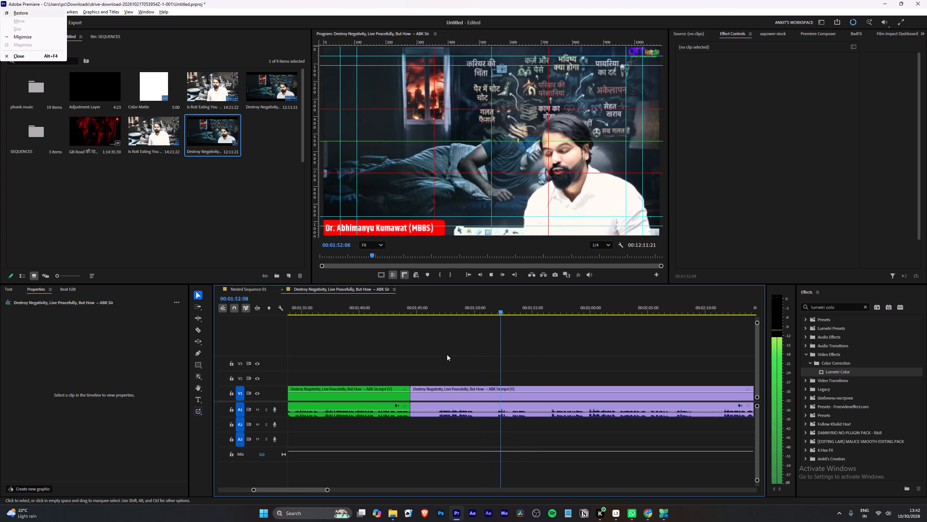
pyautogui.press('space')
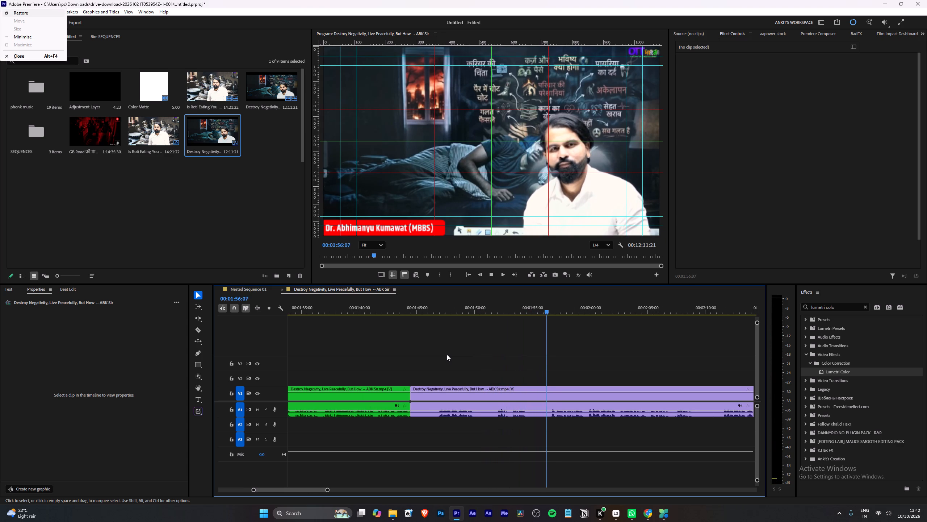
pyautogui.click(447, 355)
pyautogui.press('space')
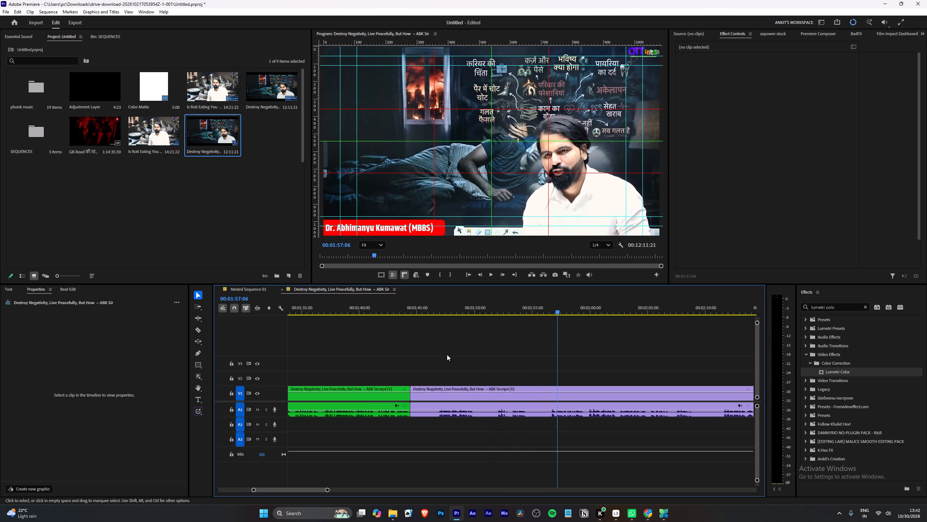
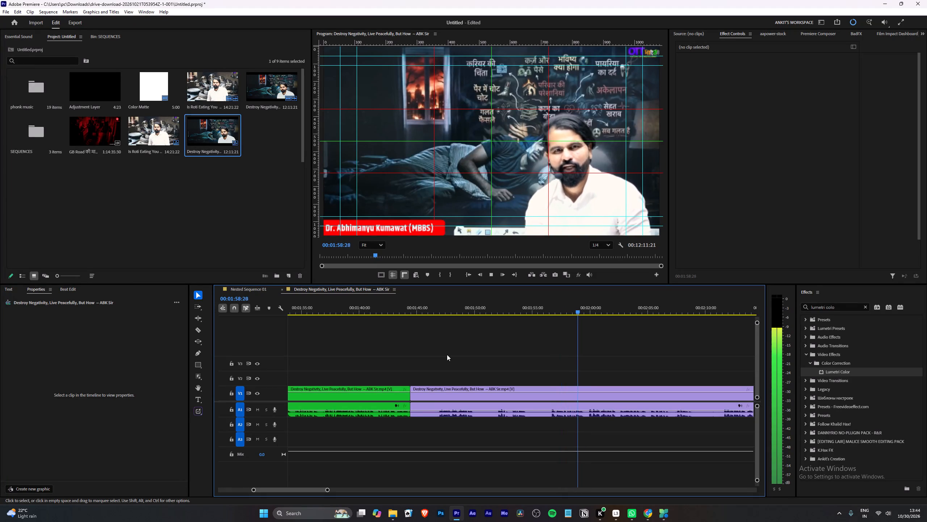
# Play the talk onward at increased speed from about 00:01:58 to 00:02:28, examining speech and waveform for the next cut point.
pyautogui.keyDown('alt'); pyautogui.scroll(4, 624, 348); pyautogui.keyUp('alt')
pyautogui.scroll(-5, 554, 343)
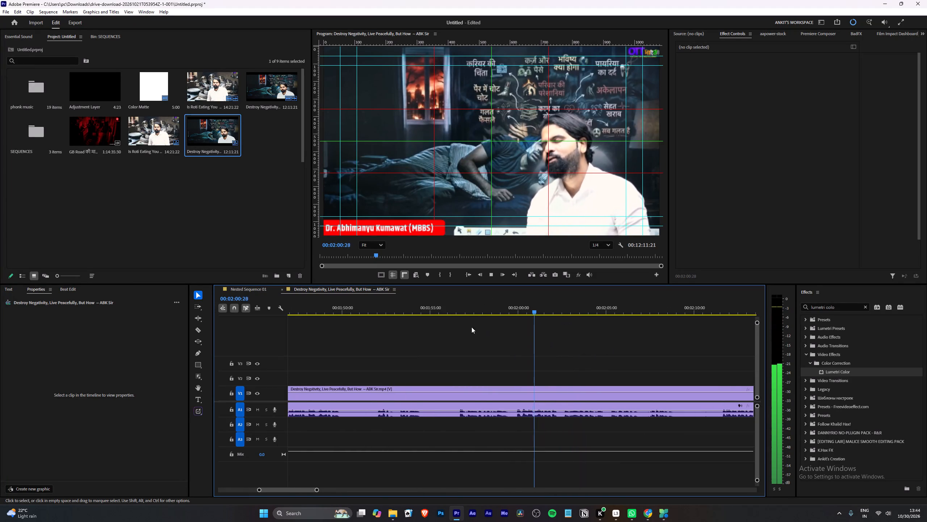
pyautogui.keyDown('alt'); pyautogui.scroll(-5, 500, 325); pyautogui.keyUp('alt')
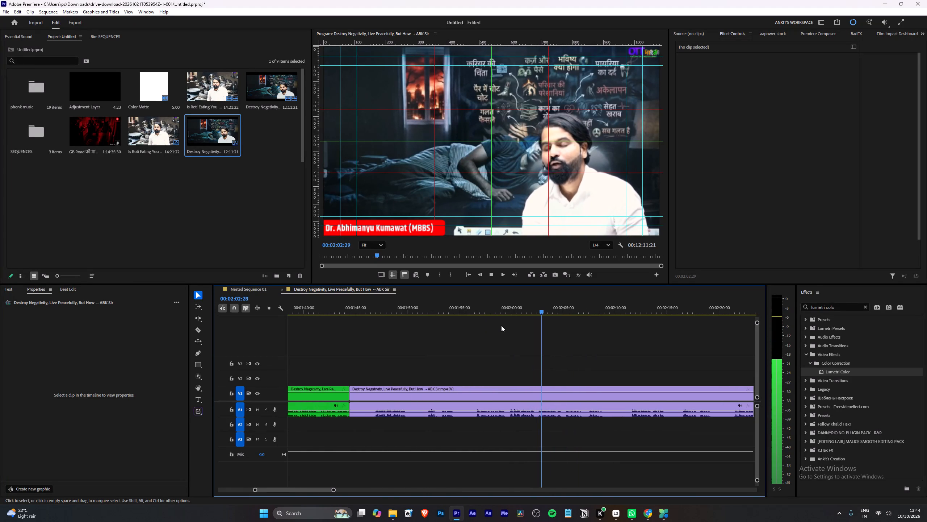
pyautogui.scroll(-7, 501, 326)
pyautogui.press('l')
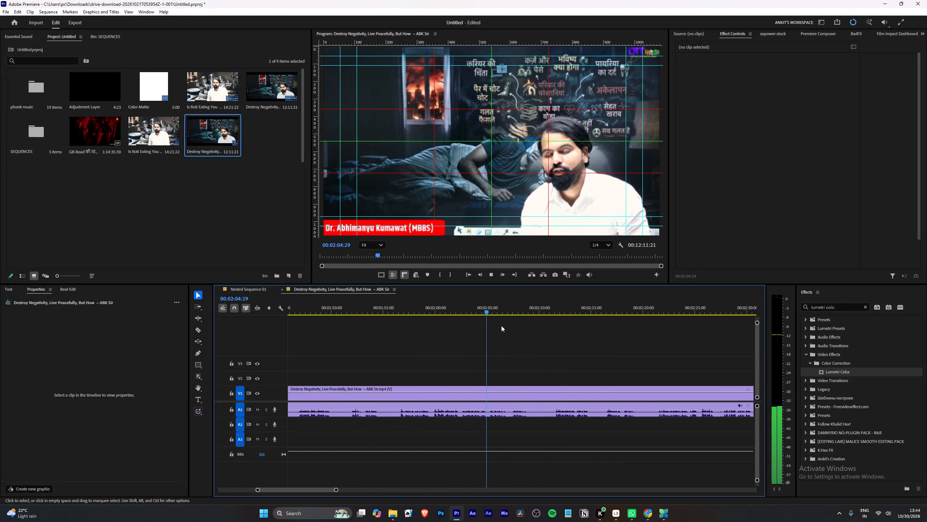
pyautogui.scroll(-4, 592, 355)
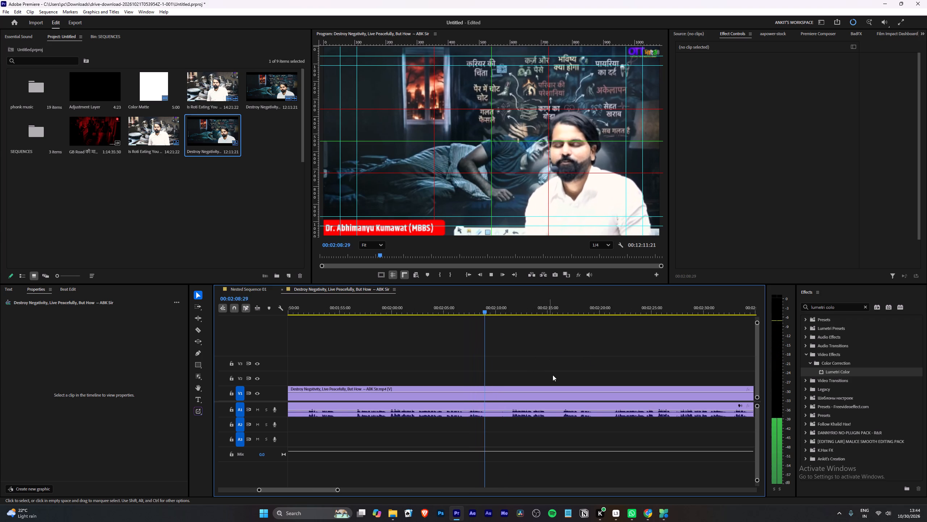
pyautogui.keyDown('alt'); pyautogui.scroll(6, 558, 394); pyautogui.keyUp('alt')
pyautogui.keyDown('alt'); pyautogui.scroll(-5, 530, 389); pyautogui.keyUp('alt')
pyautogui.scroll(-5, 530, 389)
pyautogui.keyDown('alt'); pyautogui.scroll(-4, 530, 389); pyautogui.keyUp('alt')
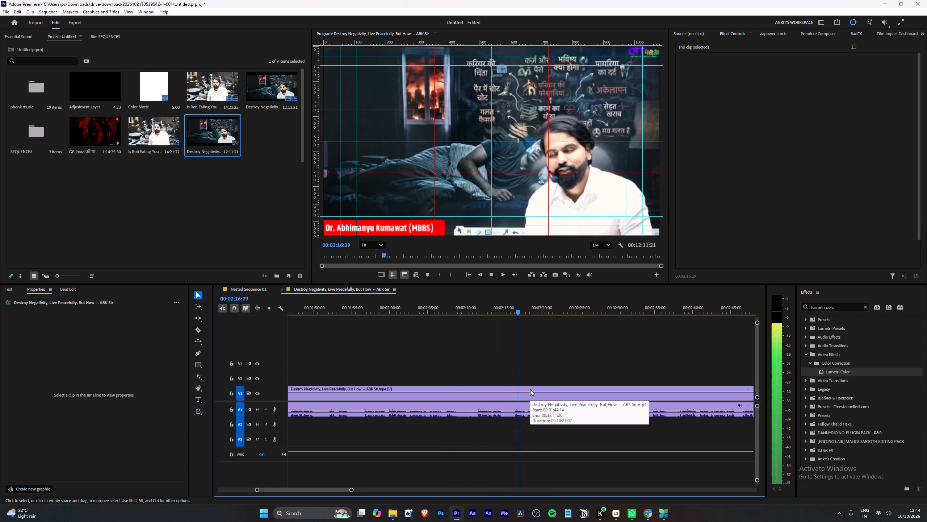
pyautogui.scroll(-9, 530, 389)
pyautogui.keyDown('alt'); pyautogui.scroll(3, 427, 371); pyautogui.keyUp('alt')
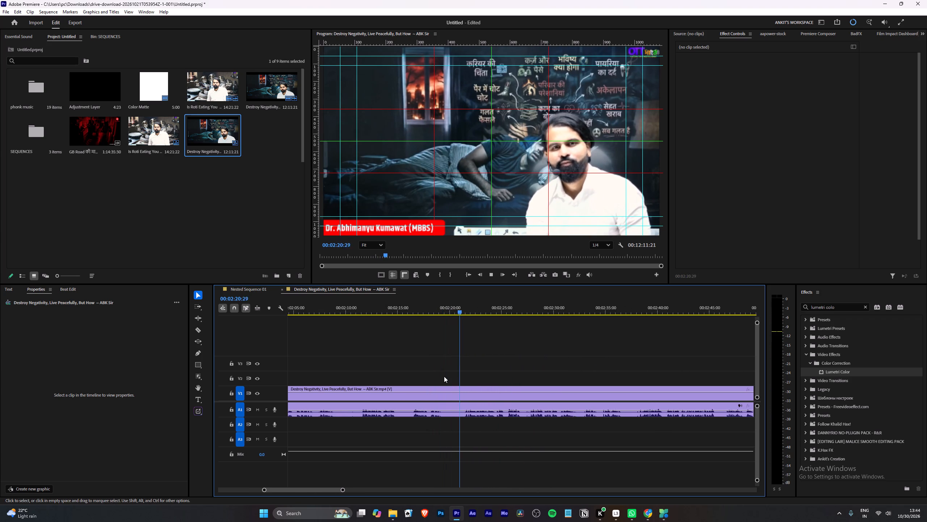
pyautogui.scroll(3, 455, 376)
pyautogui.keyDown('alt'); pyautogui.scroll(-4, 455, 376); pyautogui.keyUp('alt')
pyautogui.keyDown('alt'); pyautogui.scroll(3, 501, 382); pyautogui.keyUp('alt')
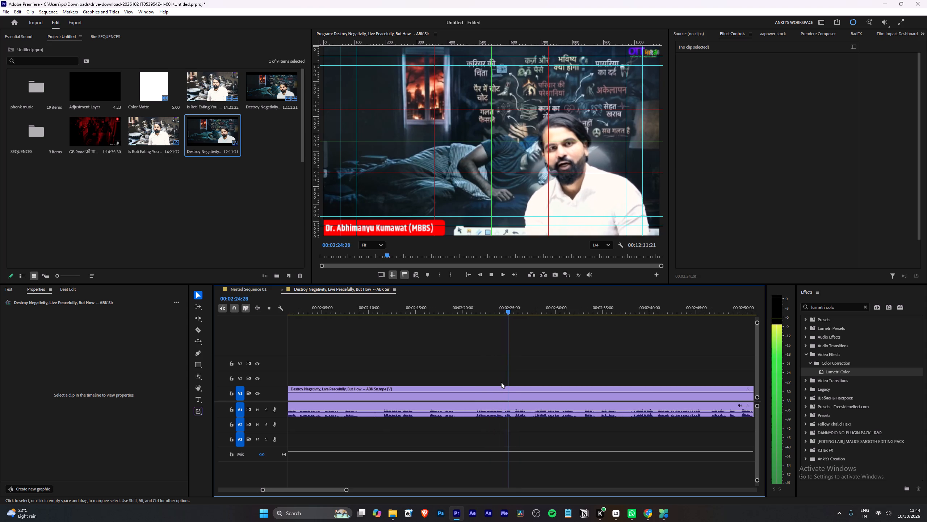
pyautogui.keyDown('alt'); pyautogui.scroll(-5, 501, 382); pyautogui.keyUp('alt')
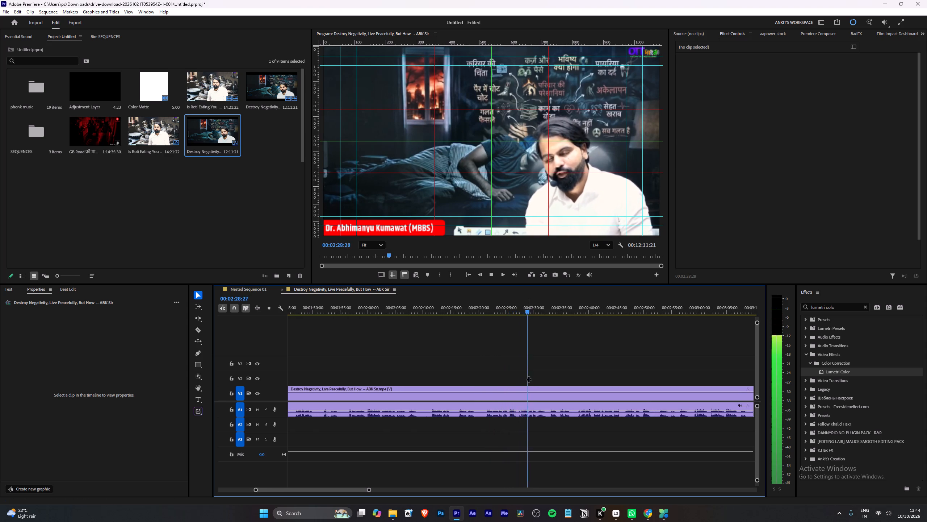
# Split the clip's video and audio at the pause in speech at 00:02:21:09 and resume playback.
pyautogui.keyDown('alt'); pyautogui.scroll(13, 531, 378); pyautogui.keyUp('alt')
pyautogui.click(442, 312)
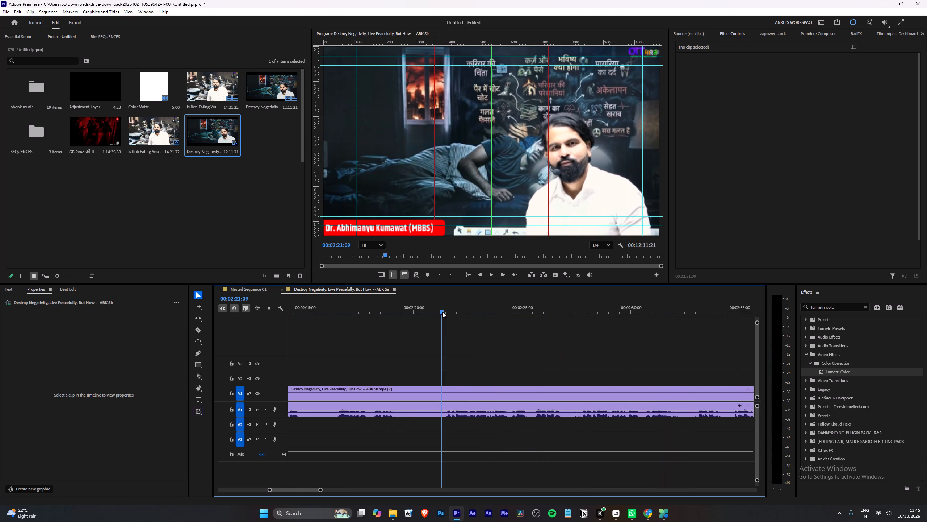
pyautogui.press('w')
pyautogui.press('space')
# Play the talk at increased speed from the 00:02:21:09 cut to about 00:03:07, examining speech and waveform for the next break.
pyautogui.keyDown('alt'); pyautogui.scroll(-8, 437, 361); pyautogui.keyUp('alt')
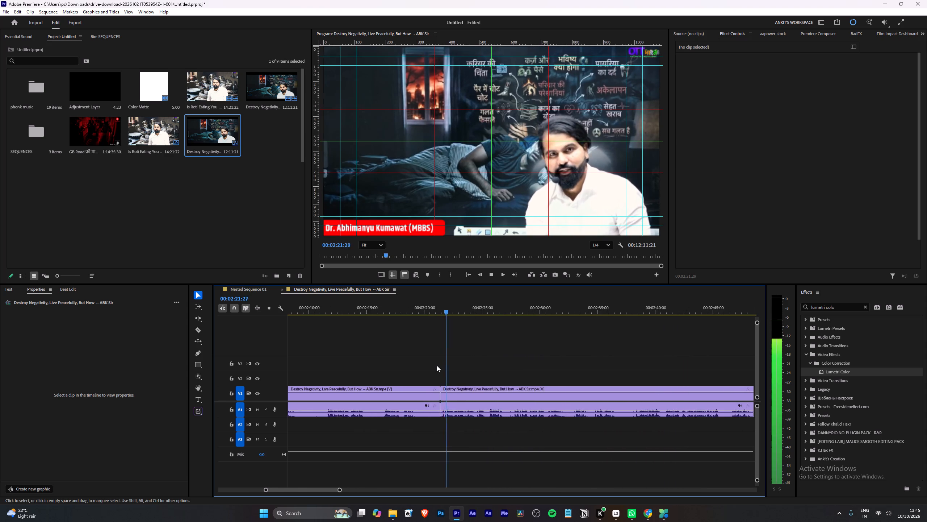
pyautogui.keyDown('alt'); pyautogui.scroll(-2, 437, 365); pyautogui.keyUp('alt')
pyautogui.scroll(-5, 448, 366)
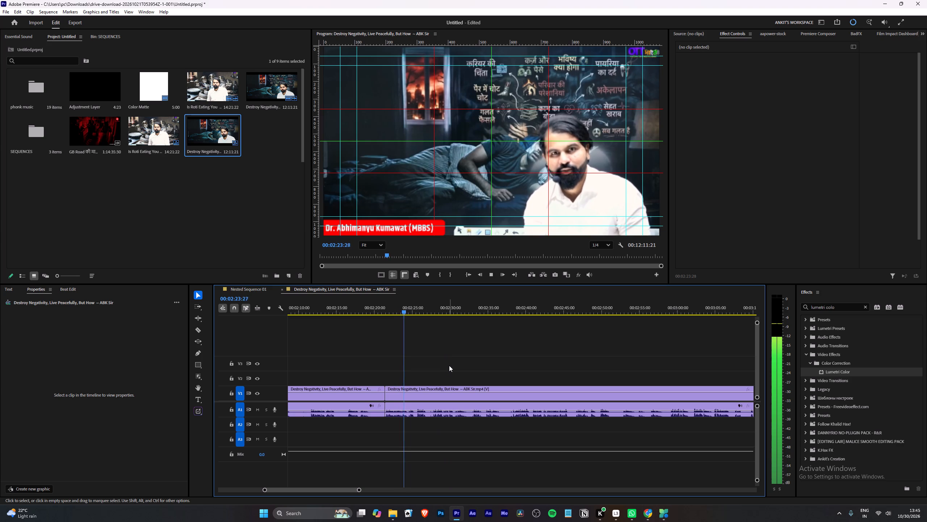
pyautogui.press('l')
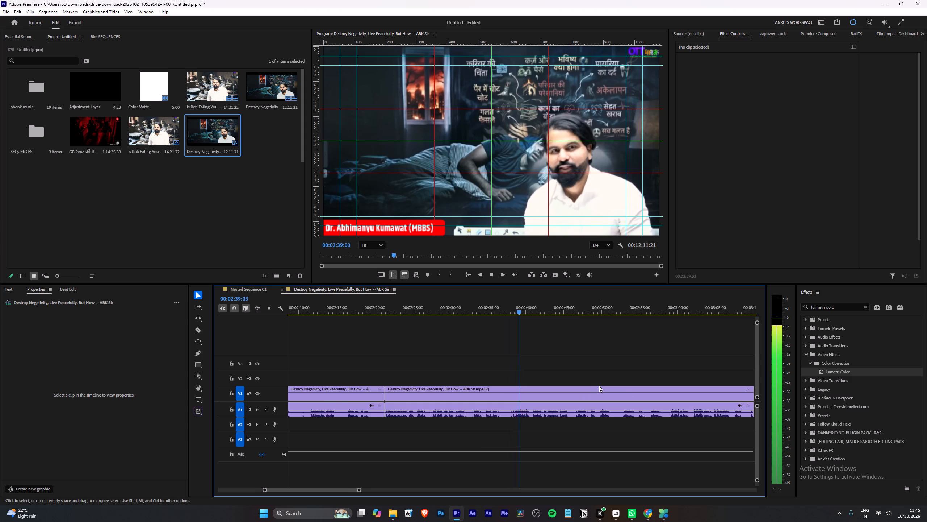
pyautogui.scroll(-4, 599, 386)
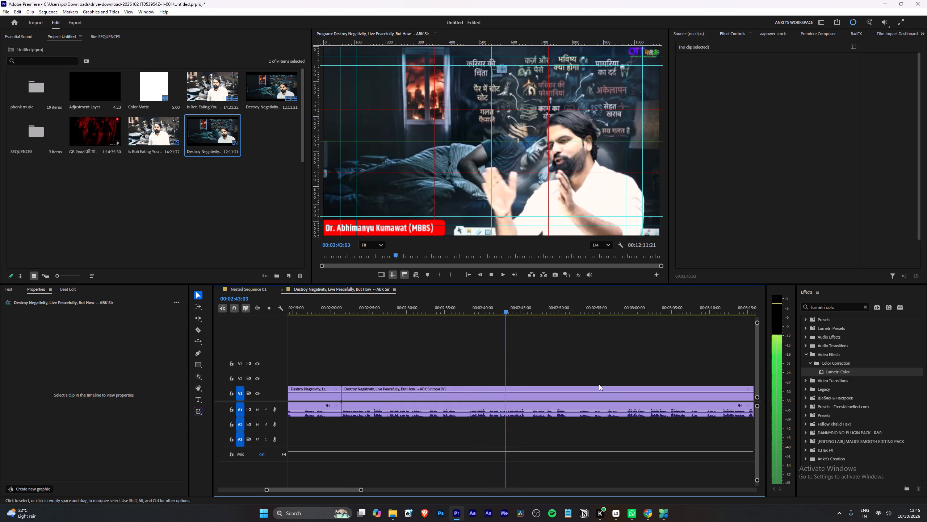
pyautogui.scroll(2, 599, 384)
pyautogui.scroll(-2, 599, 384)
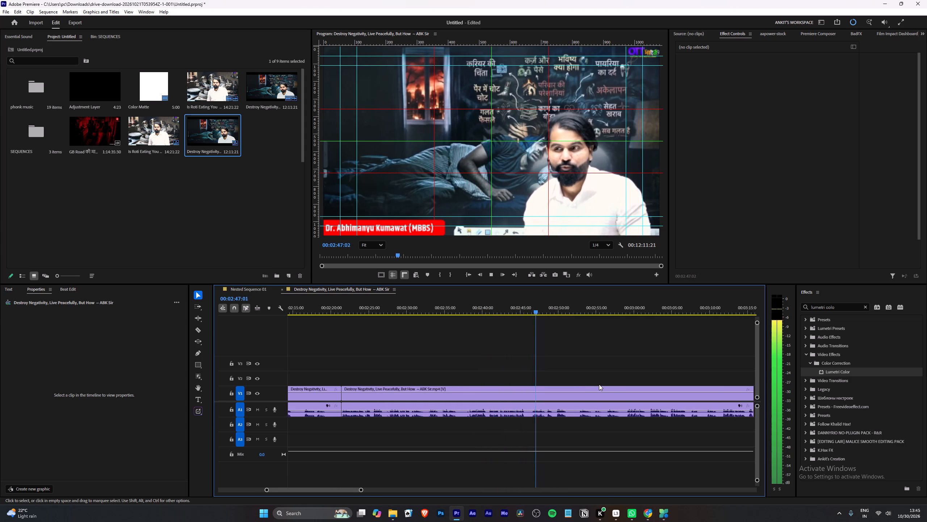
pyautogui.scroll(-10, 599, 384)
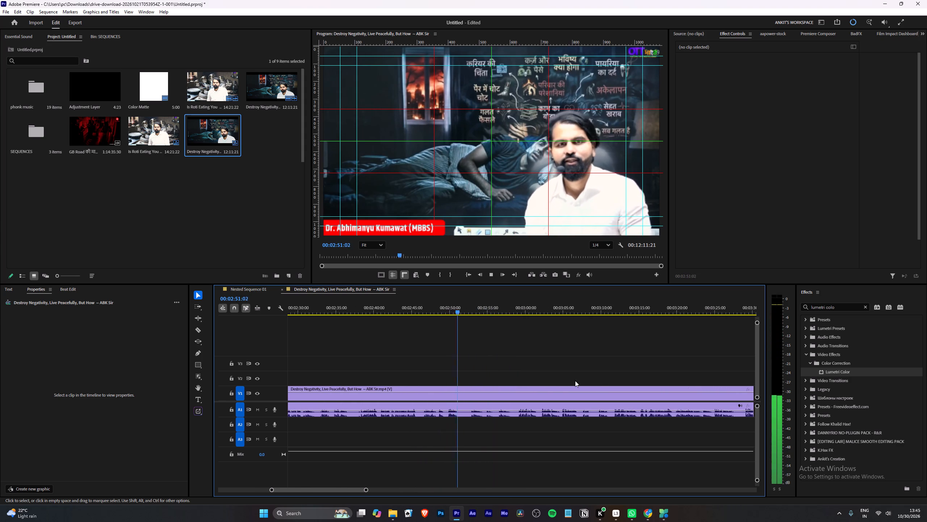
pyautogui.keyDown('alt'); pyautogui.scroll(6, 552, 381); pyautogui.keyUp('alt')
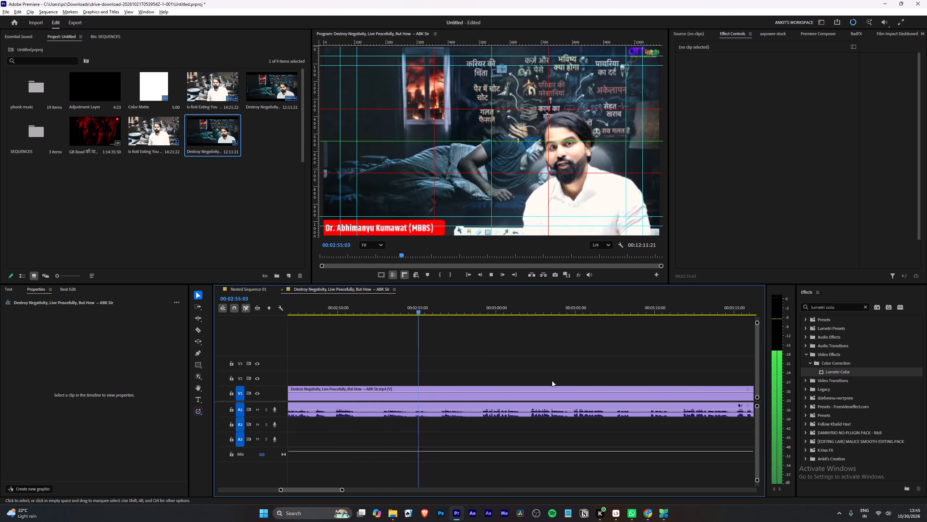
pyautogui.keyDown('alt'); pyautogui.scroll(2, 552, 381); pyautogui.keyUp('alt')
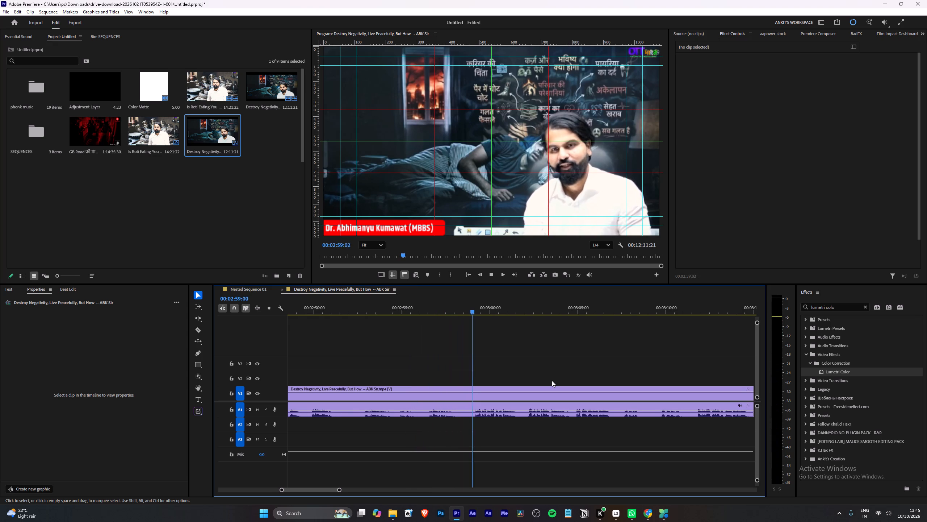
pyautogui.scroll(-4, 552, 381)
pyautogui.keyDown('alt'); pyautogui.scroll(-3, 552, 381); pyautogui.keyUp('alt')
pyautogui.scroll(-3, 552, 381)
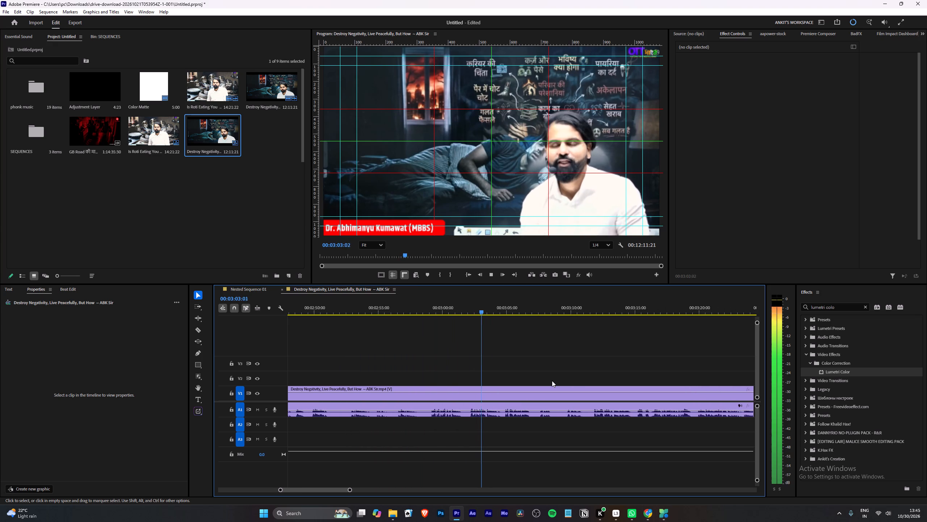
pyautogui.scroll(-5, 552, 381)
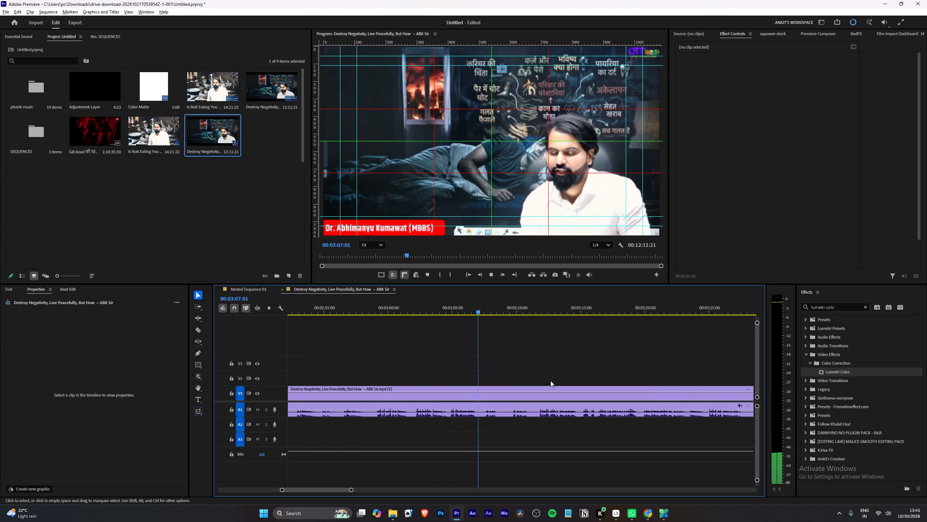
# Split the clip's video and audio at the pause in speech at about 00:03:08 and resume playback.
pyautogui.keyDown('alt'); pyautogui.scroll(3, 550, 381); pyautogui.keyUp('alt')
pyautogui.keyDown('alt'); pyautogui.scroll(3, 527, 361); pyautogui.keyUp('alt')
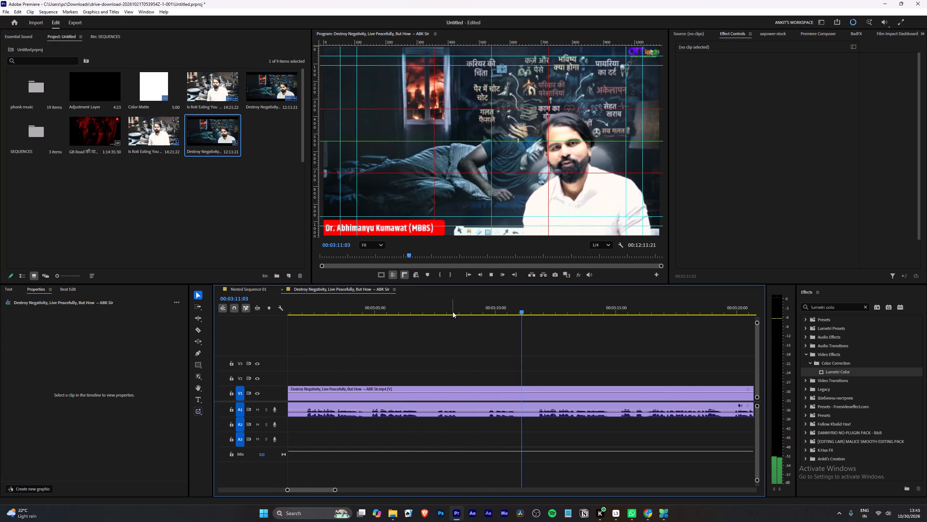
pyautogui.moveTo(453, 310); pyautogui.dragTo(461, 310)
pyautogui.press('w')
pyautogui.press('space')
# Label the segment between the 00:02:21:09 cut and the cut at about 00:03:08 with the green GFX colour, resume playback and deselect it.
pyautogui.keyDown('alt'); pyautogui.scroll(-5, 461, 368); pyautogui.keyUp('alt')
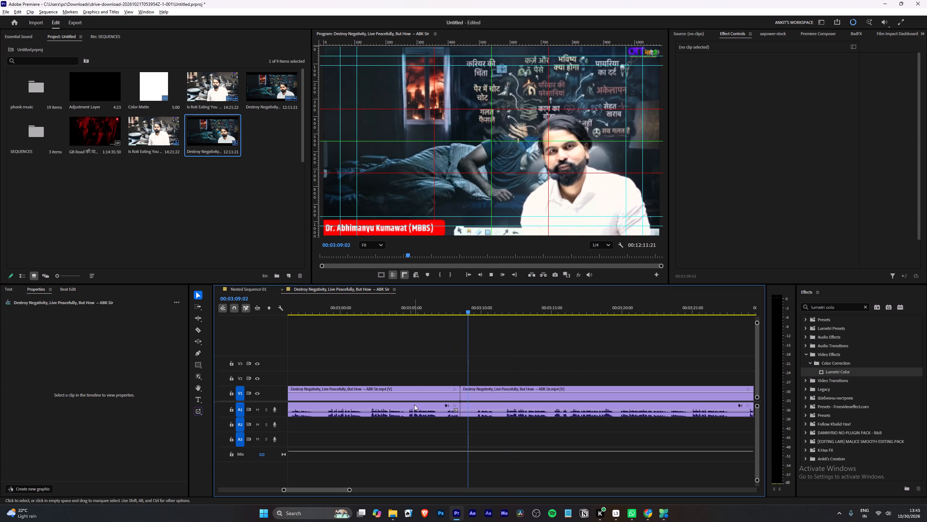
pyautogui.rightClick(414, 405)
pyautogui.click(469, 285)
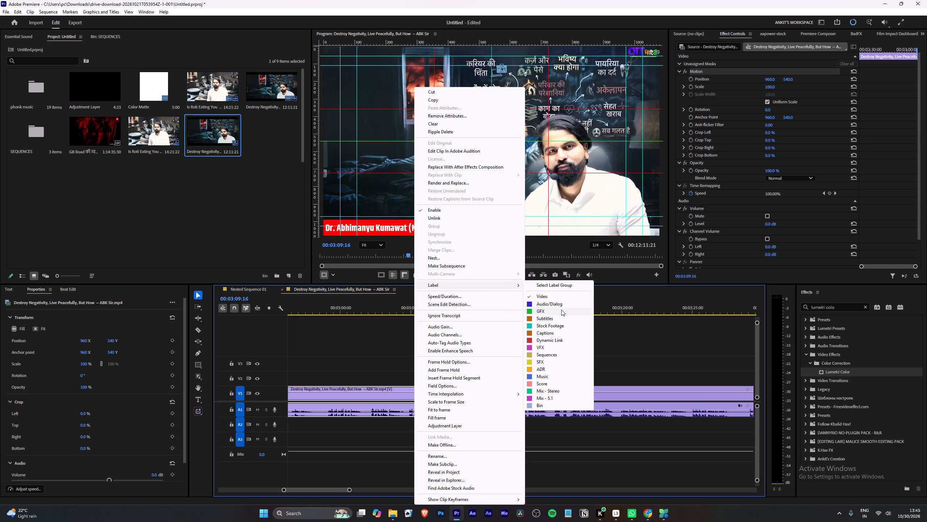
pyautogui.click(561, 310)
pyautogui.press('space')
pyautogui.click(487, 362)
# Review up to about 00:03:17, split the clip's video and audio at the speech break just before 00:03:12, and resume playback there.
pyautogui.keyDown('alt'); pyautogui.scroll(-5, 487, 362); pyautogui.keyUp('alt')
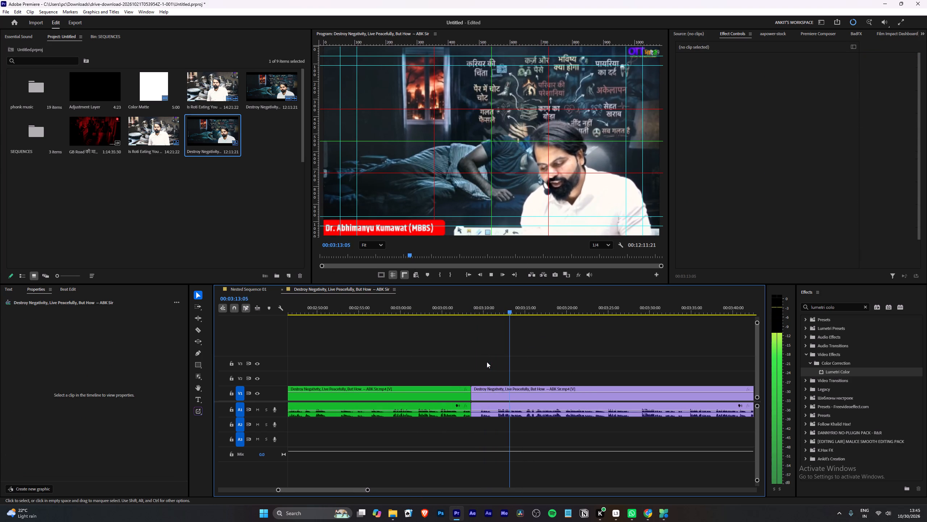
pyautogui.keyDown('alt'); pyautogui.scroll(5, 570, 378); pyautogui.keyUp('alt')
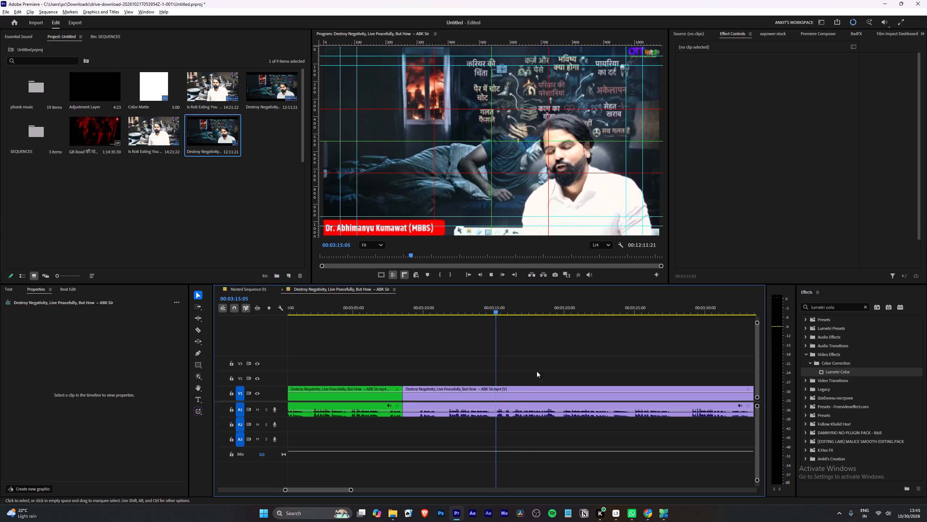
pyautogui.keyDown('alt'); pyautogui.scroll(8, 537, 371); pyautogui.keyUp('alt')
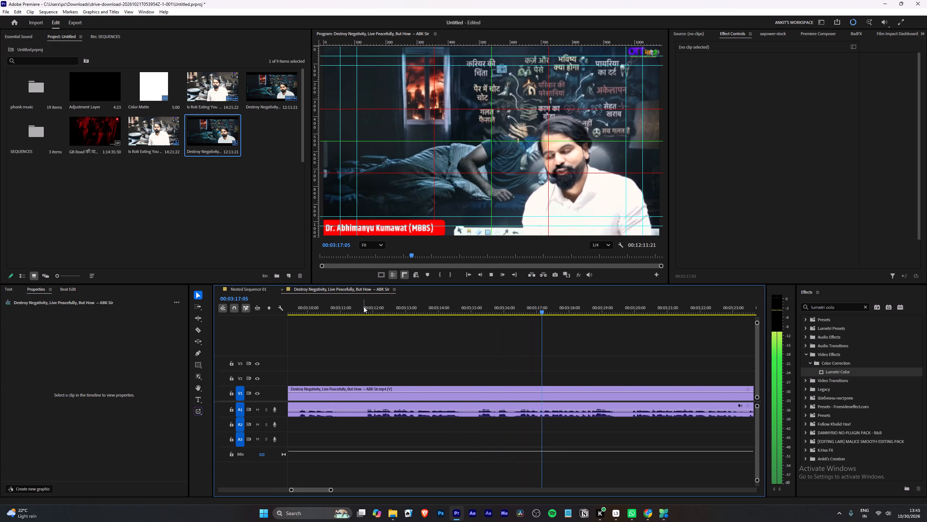
pyautogui.click(364, 307)
pyautogui.press('w')
pyautogui.press('space')
# Play the talk at increased speed from about 00:03:12 to about 00:03:55, examining speech and waveform for the next break, and pause.
pyautogui.keyDown('alt'); pyautogui.scroll(-9, 374, 377); pyautogui.keyUp('alt')
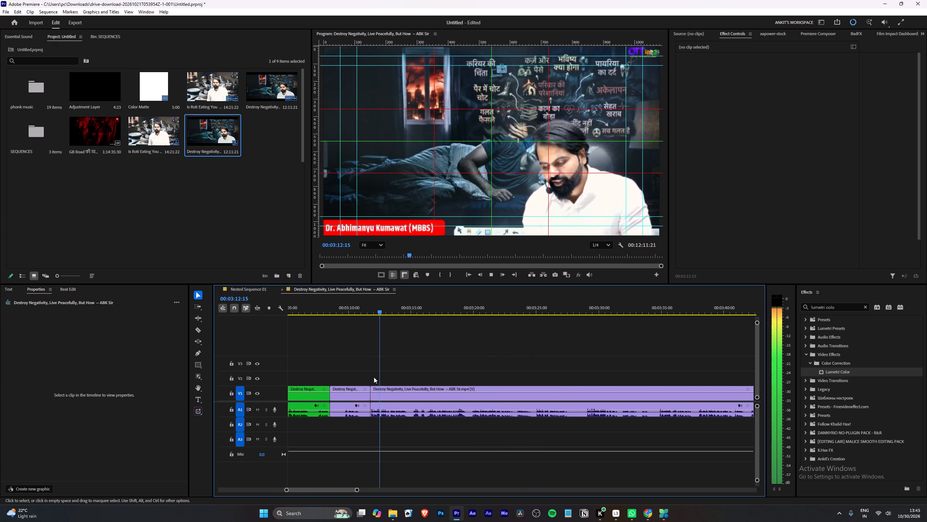
pyautogui.press('l')
pyautogui.keyDown('alt'); pyautogui.scroll(-4, 508, 386); pyautogui.keyUp('alt')
pyautogui.keyDown('alt'); pyautogui.scroll(4, 534, 378); pyautogui.keyUp('alt')
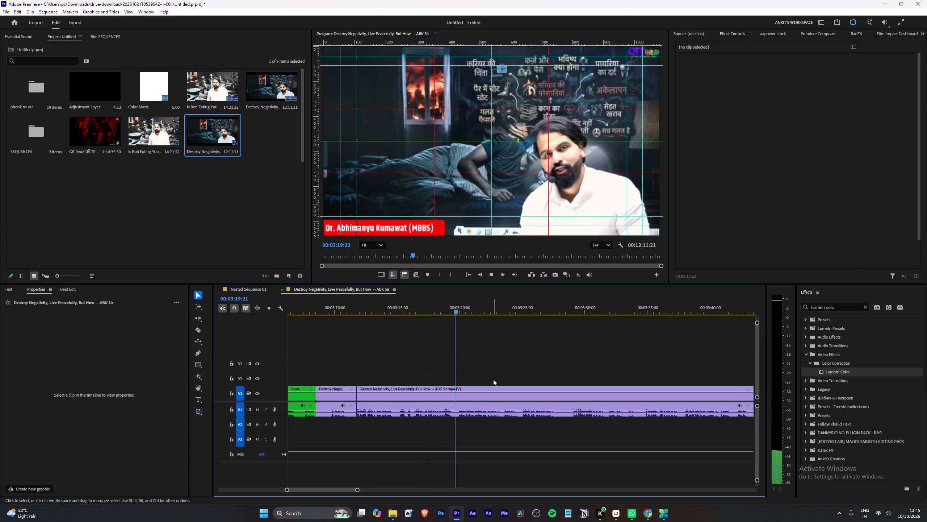
pyautogui.keyDown('alt'); pyautogui.scroll(-2, 493, 379); pyautogui.keyUp('alt')
pyautogui.scroll(-2, 514, 379)
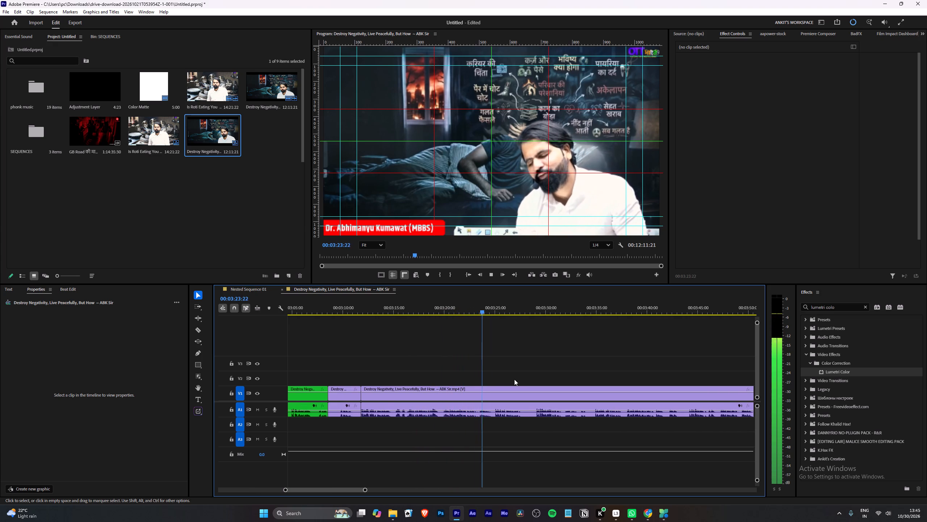
pyautogui.keyDown('alt'); pyautogui.scroll(-2, 514, 379); pyautogui.keyUp('alt')
pyautogui.scroll(-8, 514, 379)
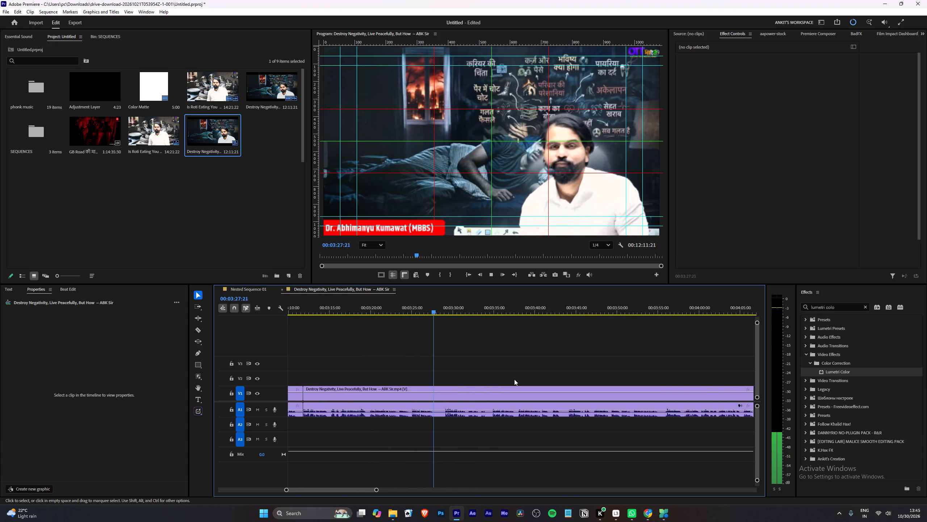
pyautogui.press('l')
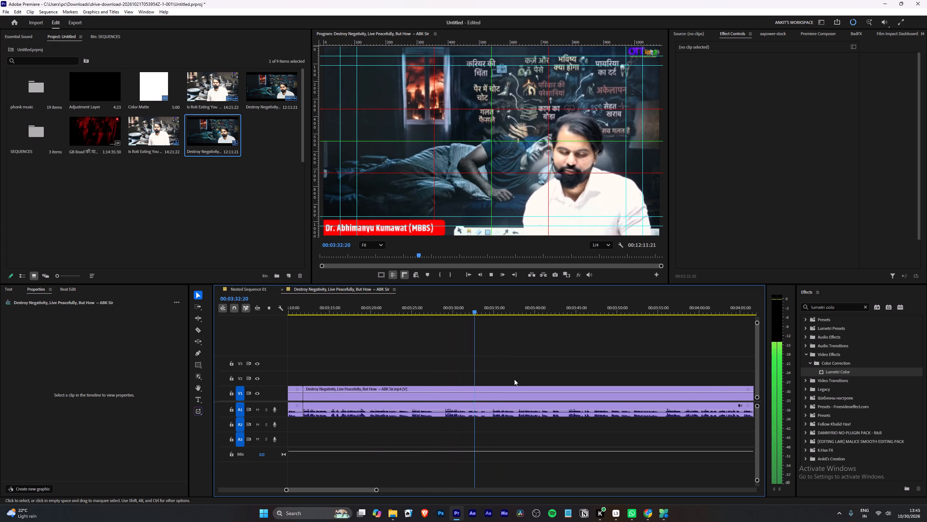
pyautogui.scroll(-6, 514, 379)
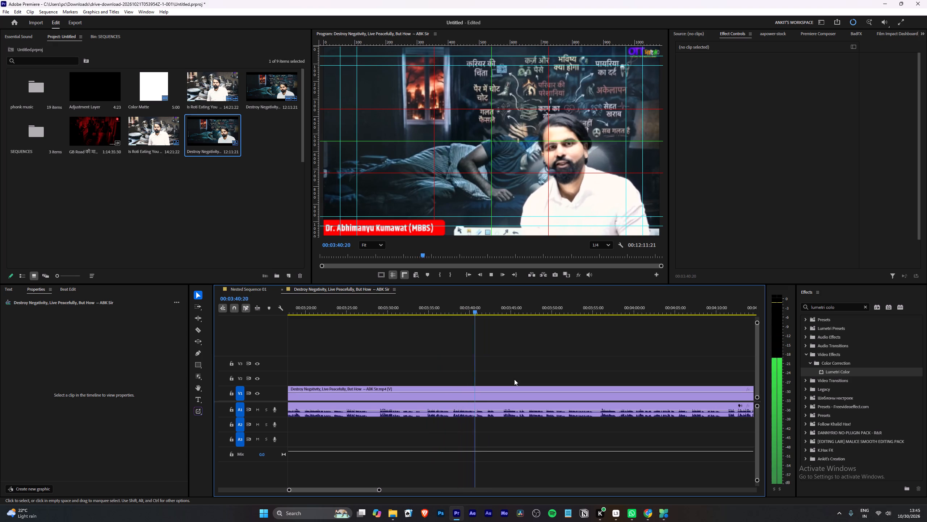
pyautogui.keyDown('alt'); pyautogui.scroll(-5, 514, 379); pyautogui.keyUp('alt')
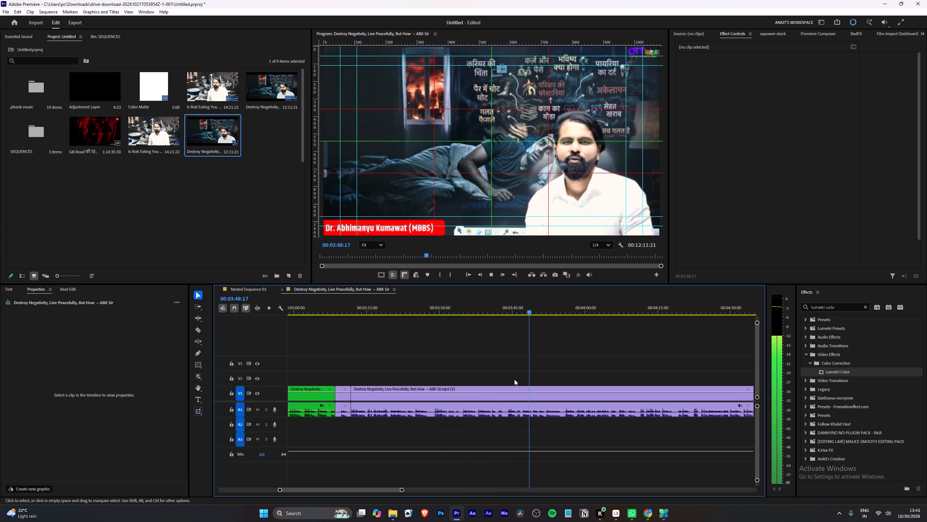
pyautogui.press('space')
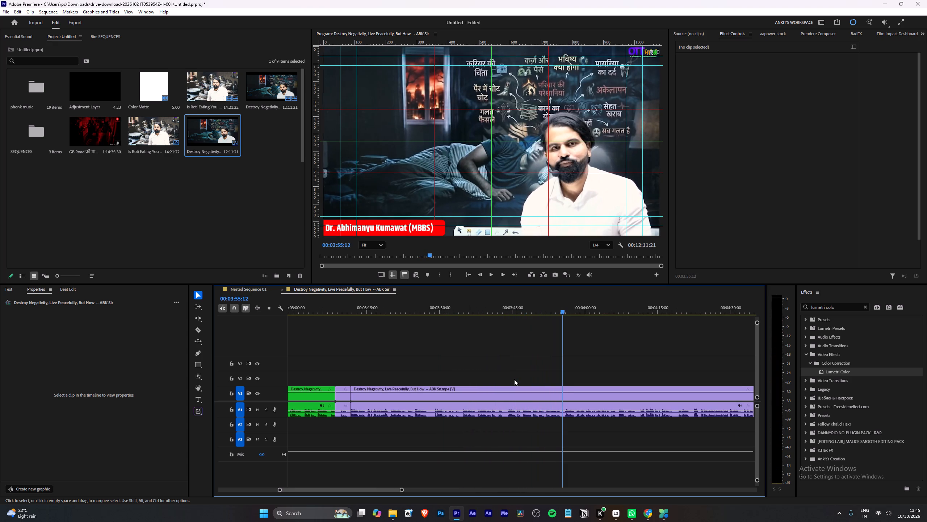
# Play on at normal speed from about 00:03:55 to about 00:04:10, examining the waveform closely for a break in speech.
pyautogui.press('space')
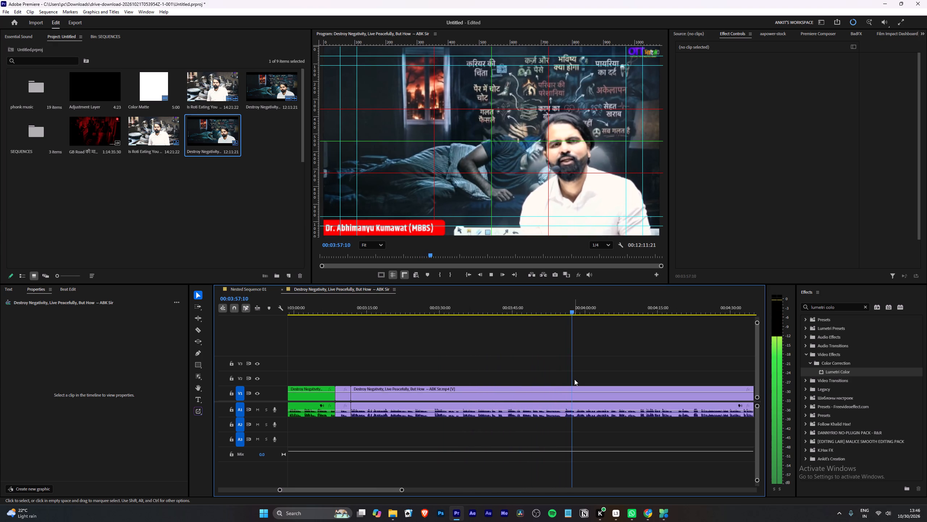
pyautogui.keyDown('alt'); pyautogui.scroll(7, 616, 376); pyautogui.keyUp('alt')
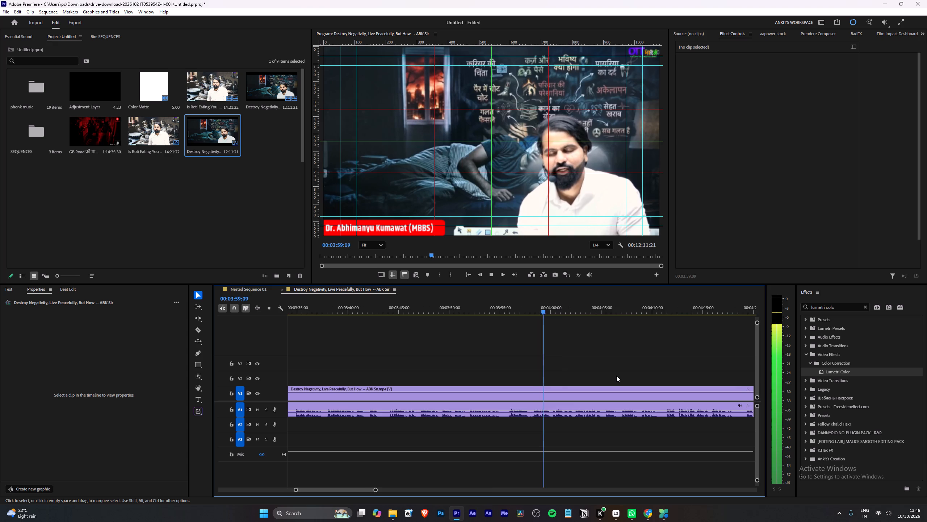
pyautogui.scroll(-4, 616, 376)
pyautogui.keyDown('alt'); pyautogui.scroll(2, 589, 376); pyautogui.keyUp('alt')
pyautogui.scroll(-4, 587, 376)
pyautogui.keyDown('alt'); pyautogui.scroll(2, 471, 376); pyautogui.keyUp('alt')
pyautogui.scroll(-3, 471, 376)
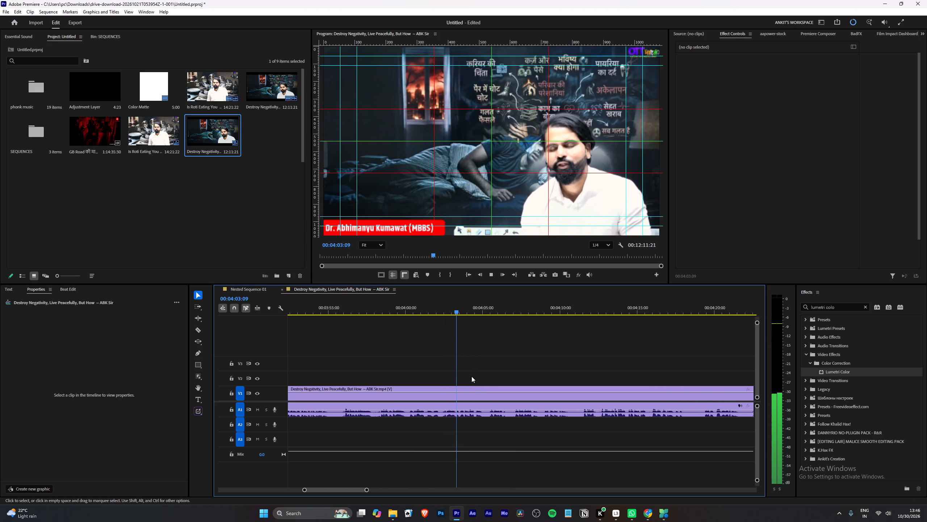
pyautogui.keyDown('alt'); pyautogui.scroll(4, 471, 376); pyautogui.keyUp('alt')
pyautogui.scroll(-4, 471, 376)
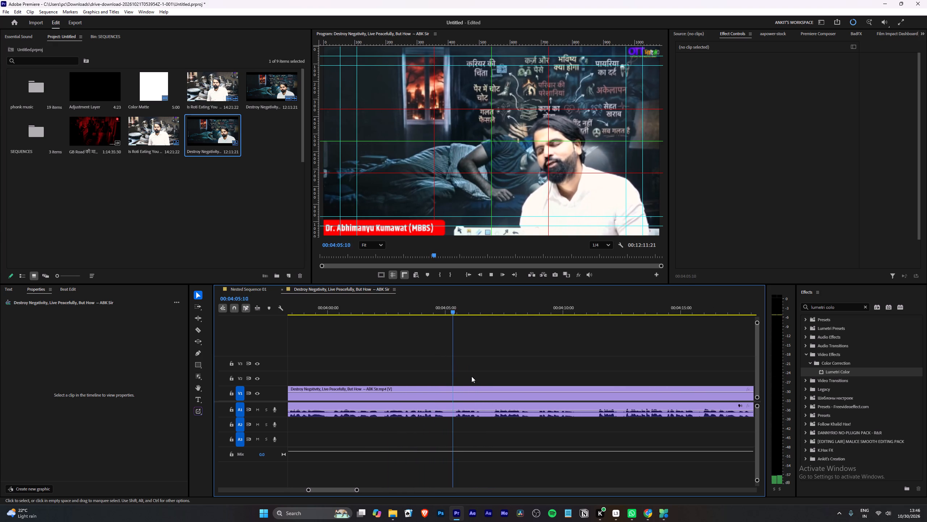
pyautogui.scroll(-3, 471, 376)
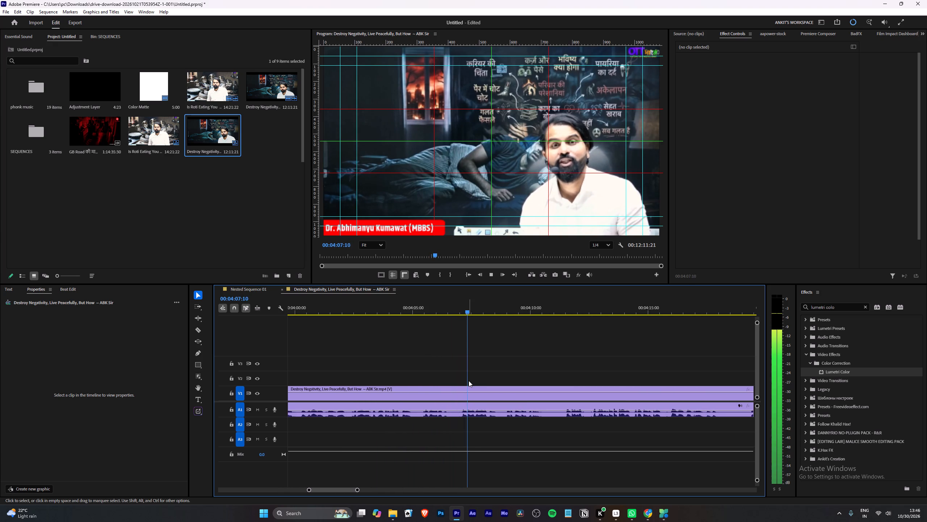
pyautogui.keyDown('alt'); pyautogui.scroll(-9, 469, 381); pyautogui.keyUp('alt')
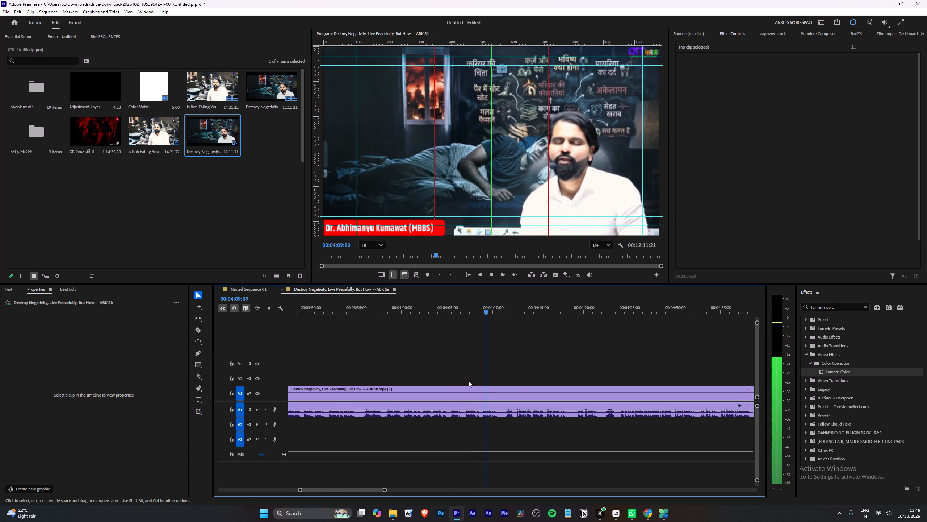
pyautogui.keyDown('alt'); pyautogui.scroll(3, 519, 388); pyautogui.keyUp('alt')
# Stop at the pause in speech and split the clip's video and audio at 00:04:10:18.
pyautogui.press('space')
pyautogui.press('space')
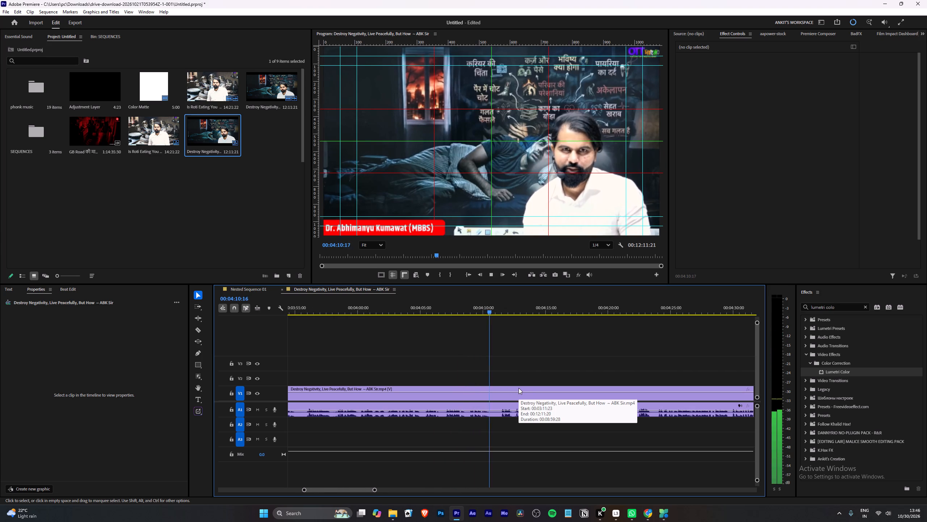
pyautogui.press('space')
pyautogui.keyDown('alt'); pyautogui.scroll(9, 518, 388); pyautogui.keyUp('alt')
pyautogui.press('w')
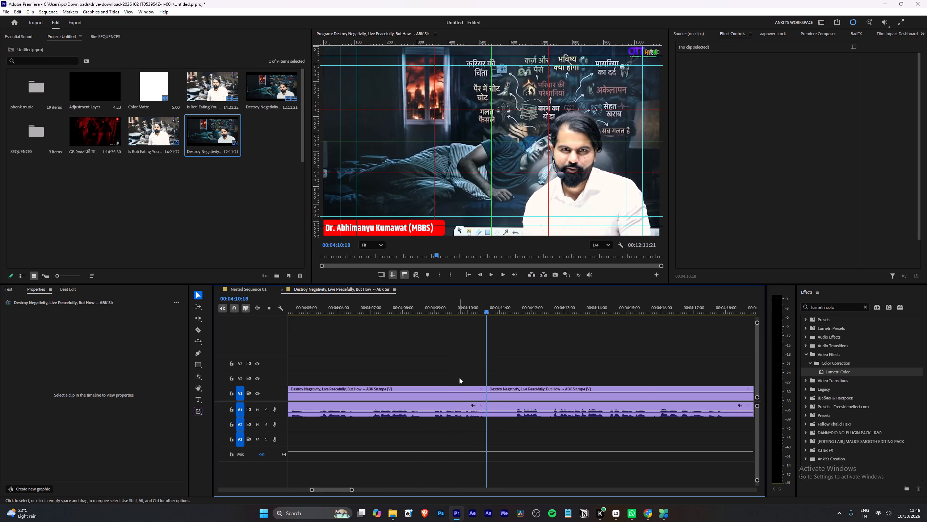
pyautogui.press('Up')
pyautogui.press('Down')
# Label the segment between the cut just before 00:03:12 and the 00:04:10:18 cut with the green GFX colour and resume playback.
pyautogui.rightClick(492, 402)
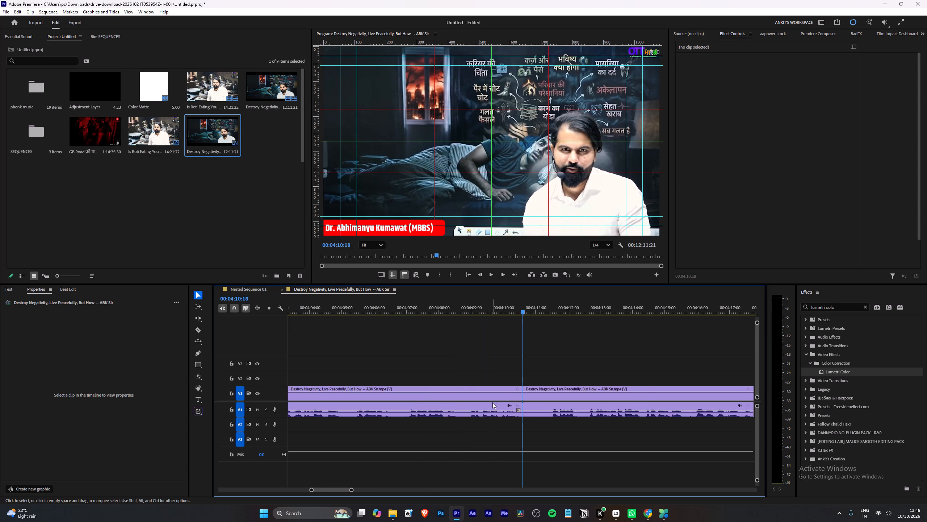
pyautogui.rightClick(492, 402)
pyautogui.click(511, 287)
pyautogui.click(639, 309)
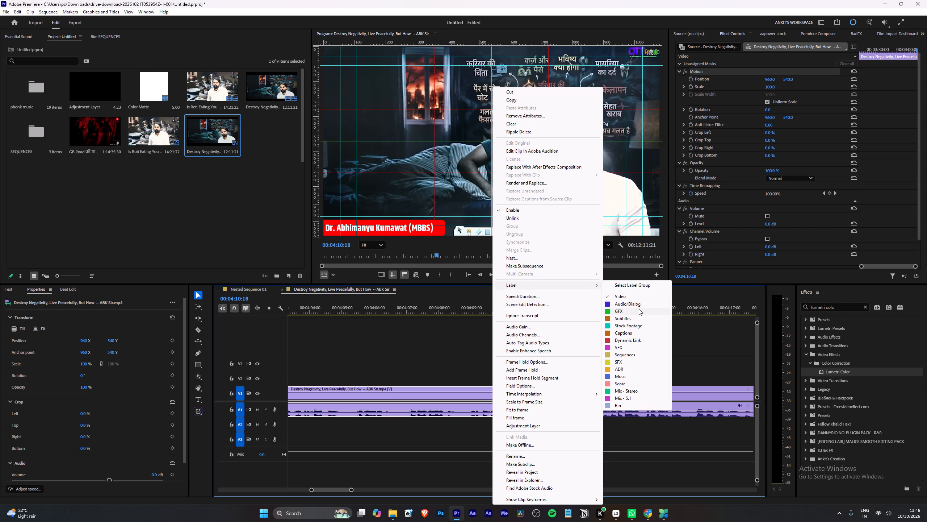
pyautogui.press('space')
# Play the talk at increased speed from the 00:04:10:18 cut to about 00:04:31, examining speech and waveform for the next break.
pyautogui.scroll(-5, 517, 365)
pyautogui.keyDown('alt'); pyautogui.scroll(-5, 517, 365); pyautogui.keyUp('alt')
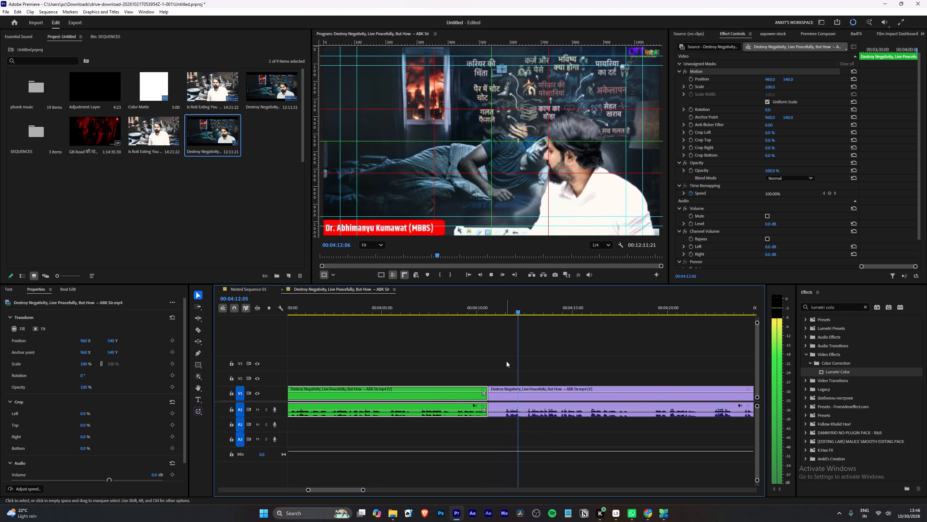
pyautogui.scroll(-5, 506, 361)
pyautogui.press('l')
pyautogui.keyDown('alt'); pyautogui.scroll(-2, 524, 377); pyautogui.keyUp('alt')
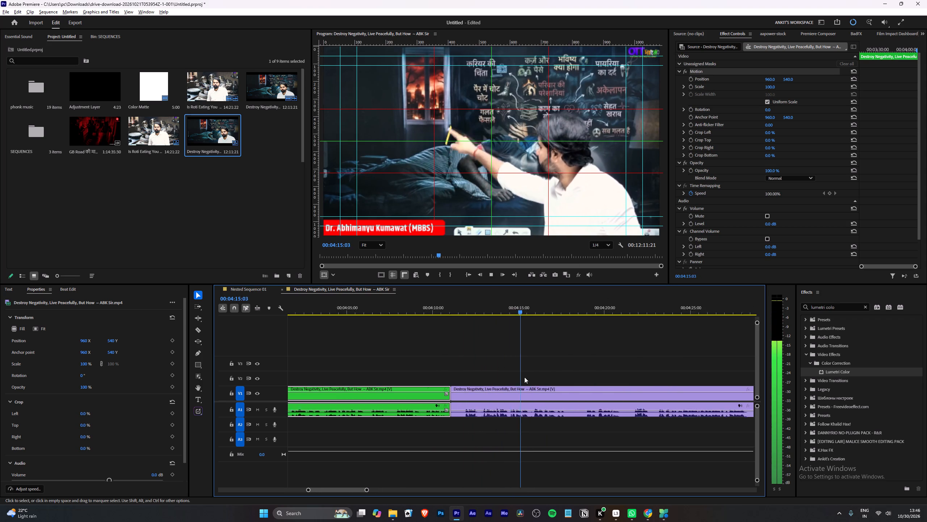
pyautogui.keyDown('alt'); pyautogui.scroll(-8, 524, 377); pyautogui.keyUp('alt')
pyautogui.scroll(-6, 524, 377)
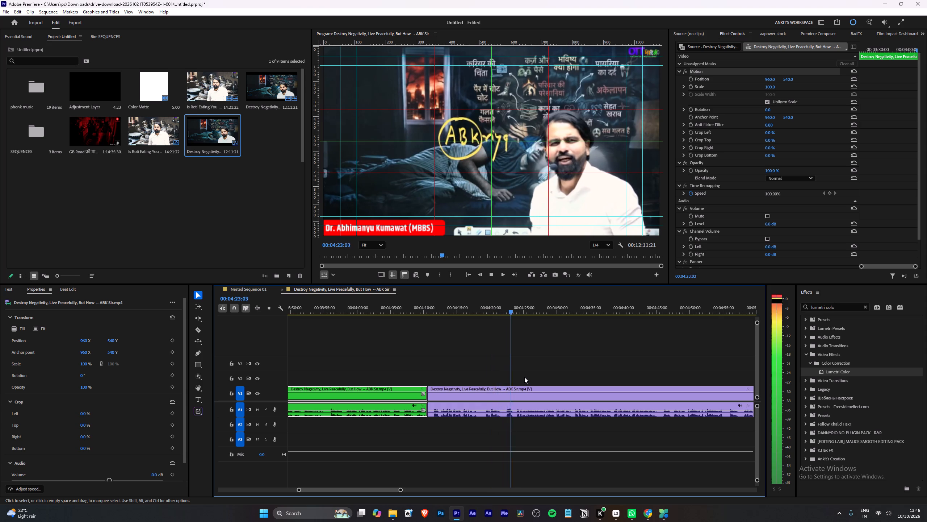
pyautogui.scroll(-4, 524, 377)
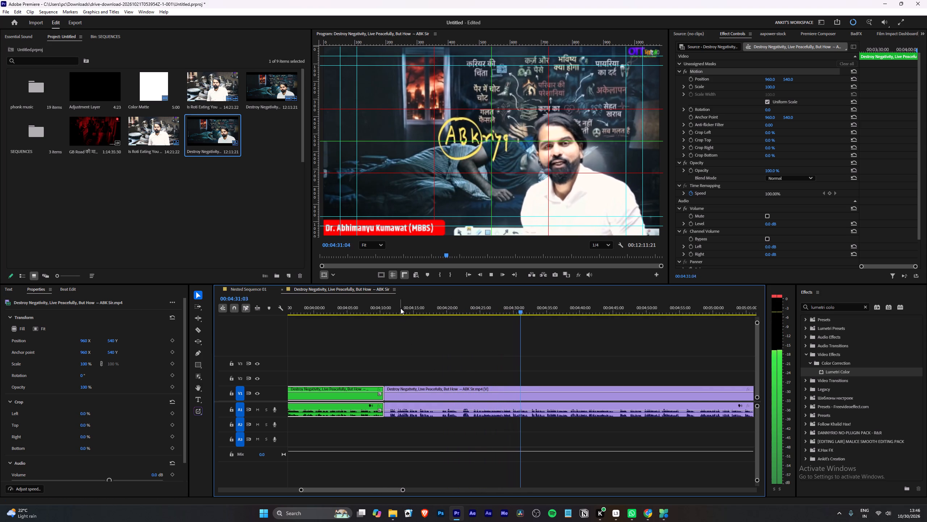
# Go back to the speech break at about 00:04:24, split the clip's video and audio there, and resume playback.
pyautogui.click(471, 310)
pyautogui.press('space')
pyautogui.keyDown('alt'); pyautogui.scroll(4, 503, 360); pyautogui.keyUp('alt')
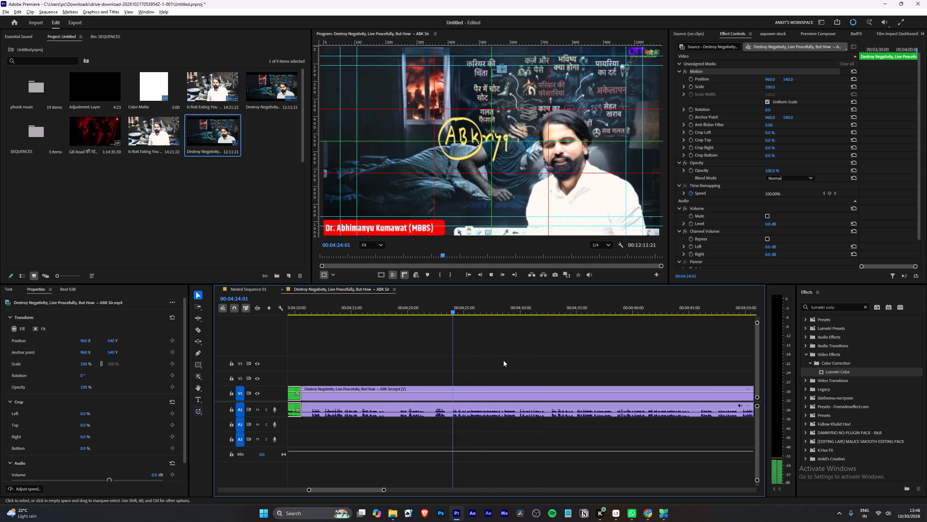
pyautogui.keyDown('alt'); pyautogui.scroll(17, 503, 360); pyautogui.keyUp('alt')
pyautogui.moveTo(415, 308); pyautogui.dragTo(408, 309)
pyautogui.press('w')
pyautogui.keyDown('alt'); pyautogui.scroll(-10, 407, 358); pyautogui.keyUp('alt')
pyautogui.press('space')
# Review the talk at increased speed from the cut at about 00:04:24 to about 00:04:38, and deselect the green segment.
pyautogui.scroll(-2, 407, 362)
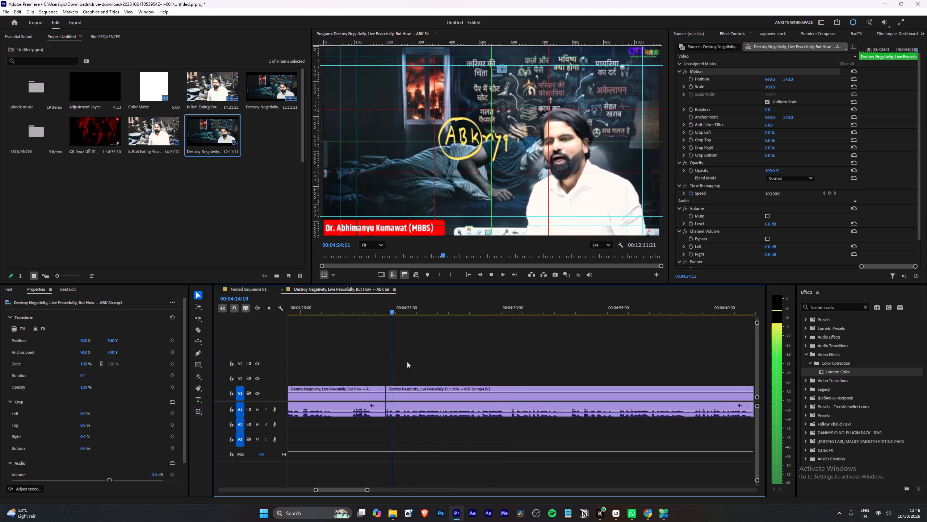
pyautogui.scroll(-4, 407, 362)
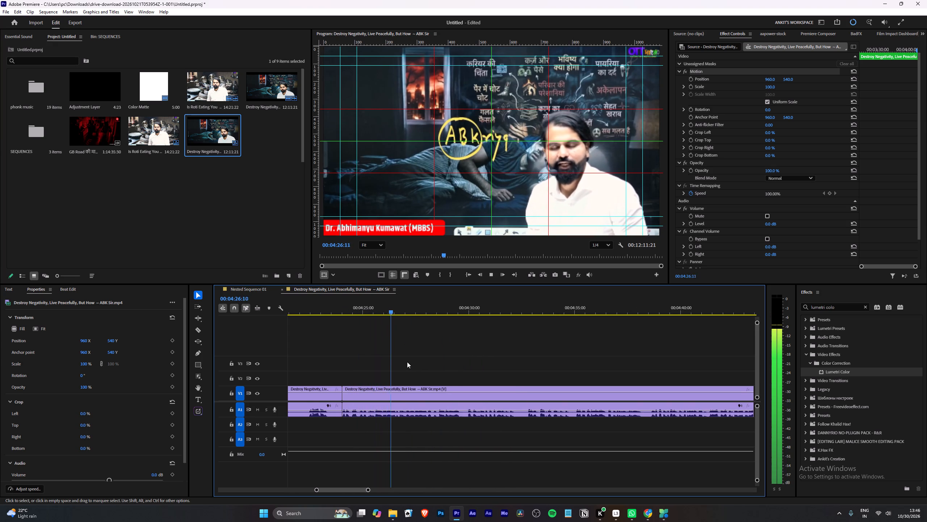
pyautogui.press('l')
pyautogui.keyDown('alt'); pyautogui.scroll(-4, 407, 362); pyautogui.keyUp('alt')
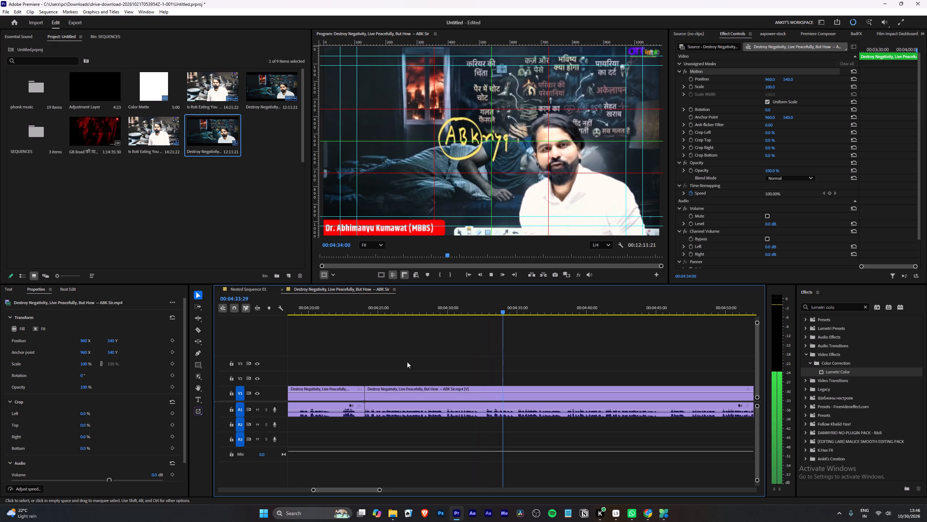
pyautogui.scroll(-2, 407, 362)
pyautogui.scroll(-5, 505, 375)
pyautogui.click(505, 375)
pyautogui.scroll(-11, 505, 375)
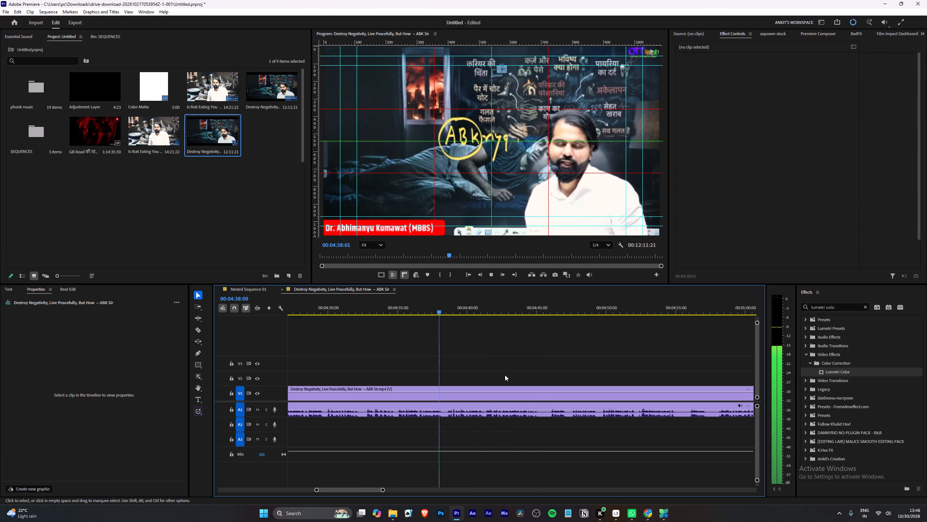
# Review the talk at increased speed from about 00:04:38 to about 00:05:18, examining speech and waveform for the next break.
pyautogui.keyDown('alt'); pyautogui.scroll(-3, 505, 375); pyautogui.keyUp('alt')
pyautogui.scroll(-5, 505, 375)
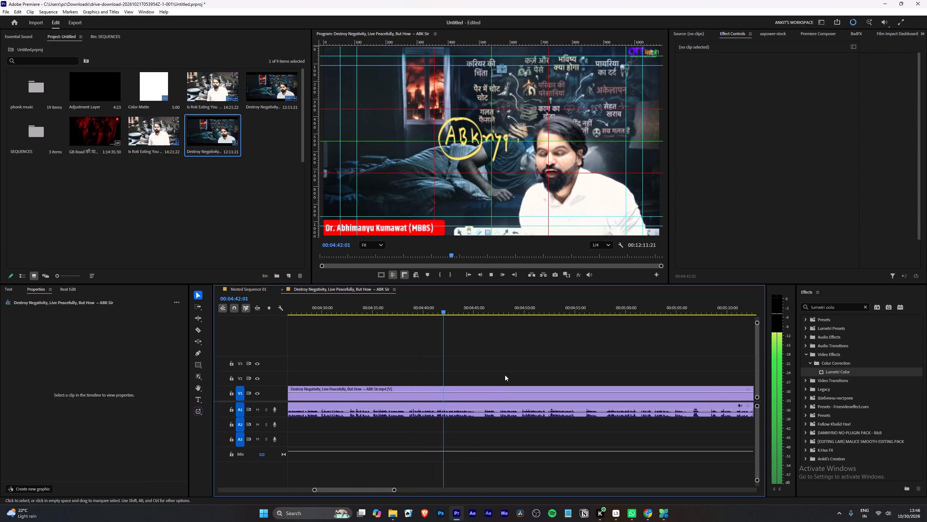
pyautogui.scroll(-5, 505, 375)
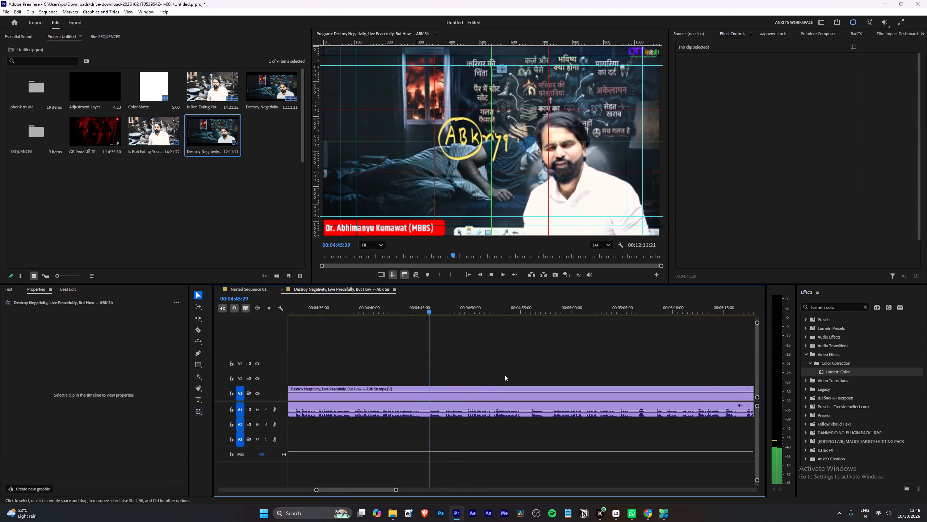
pyautogui.scroll(-7, 505, 375)
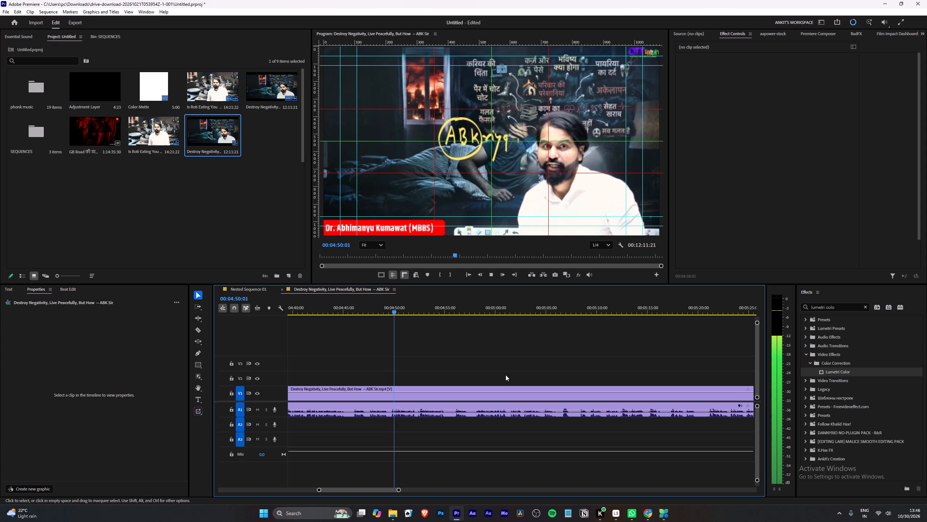
pyautogui.scroll(-2, 506, 375)
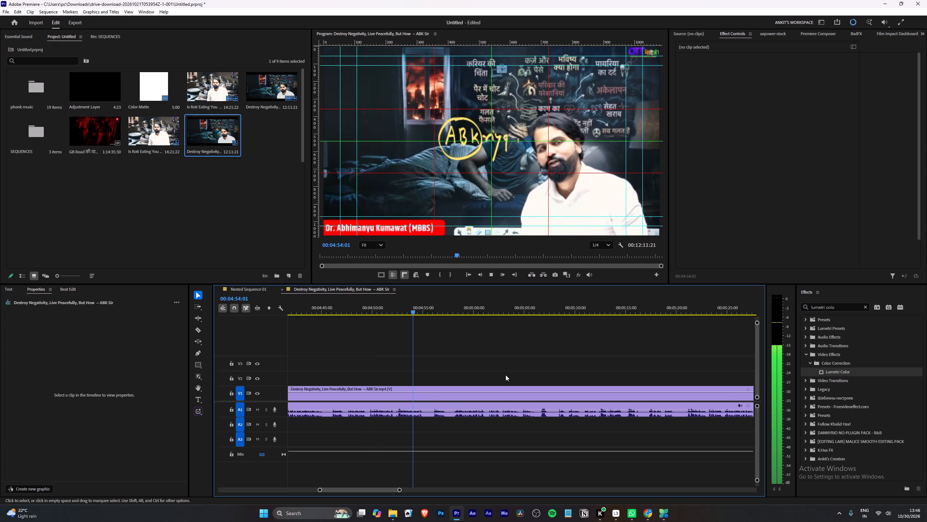
pyautogui.scroll(-1, 506, 375)
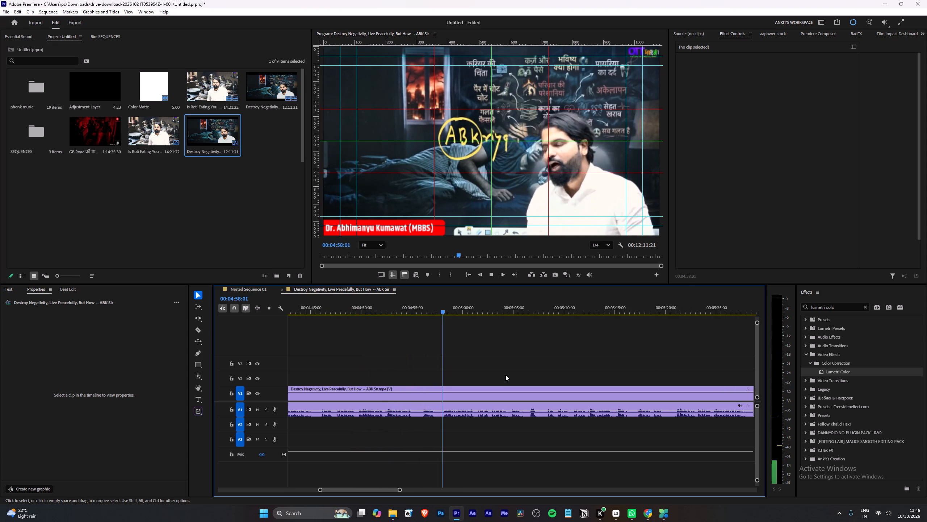
pyautogui.scroll(-2, 506, 375)
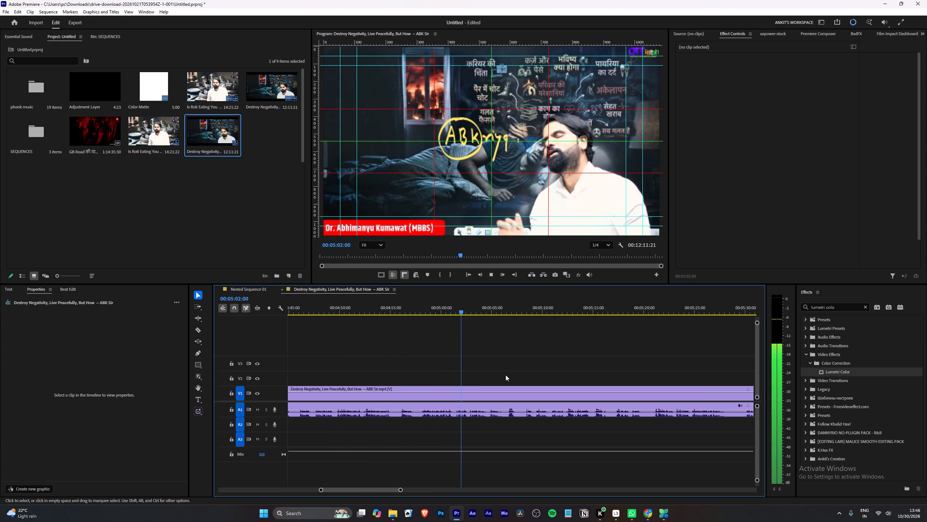
pyautogui.scroll(2, 506, 375)
pyautogui.scroll(-3, 506, 375)
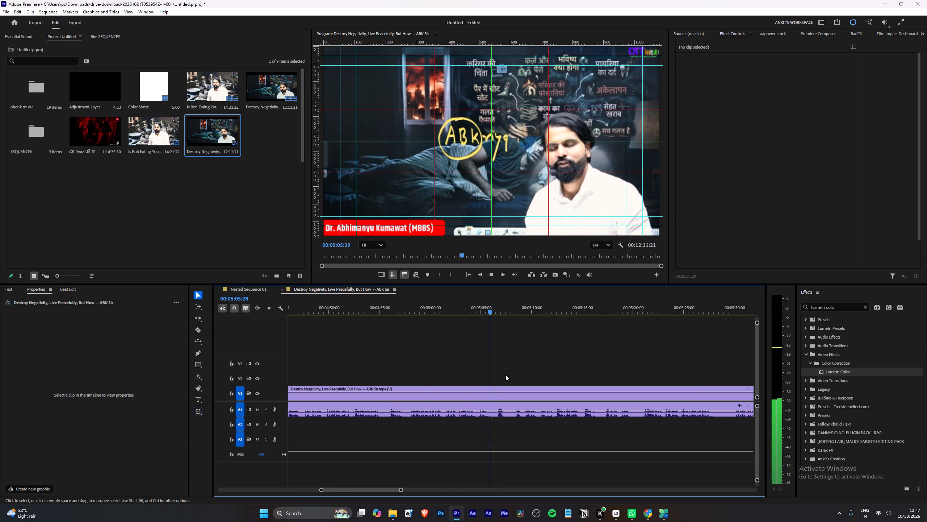
pyautogui.keyDown('alt'); pyautogui.scroll(1, 506, 375); pyautogui.keyUp('alt')
pyautogui.scroll(-4, 506, 375)
pyautogui.keyDown('alt'); pyautogui.scroll(-3, 506, 375); pyautogui.keyUp('alt')
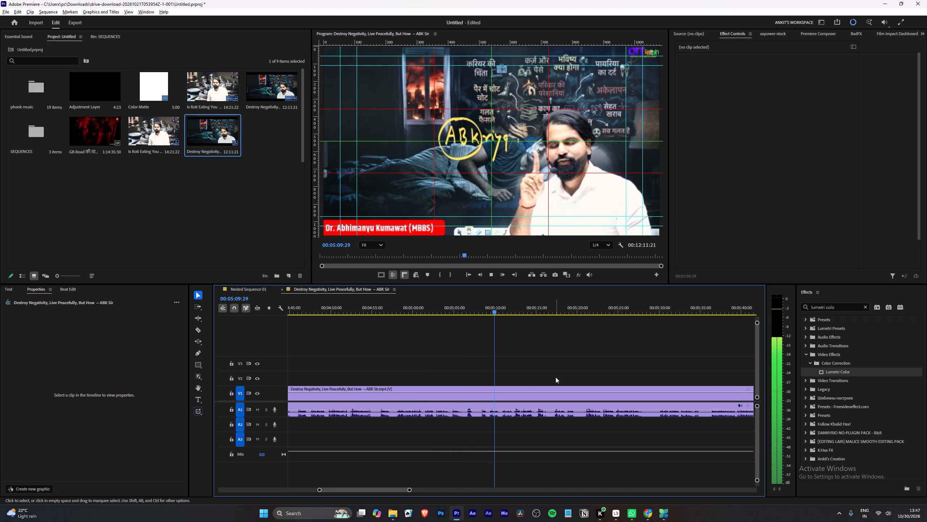
pyautogui.keyDown('alt'); pyautogui.scroll(6, 555, 377); pyautogui.keyUp('alt')
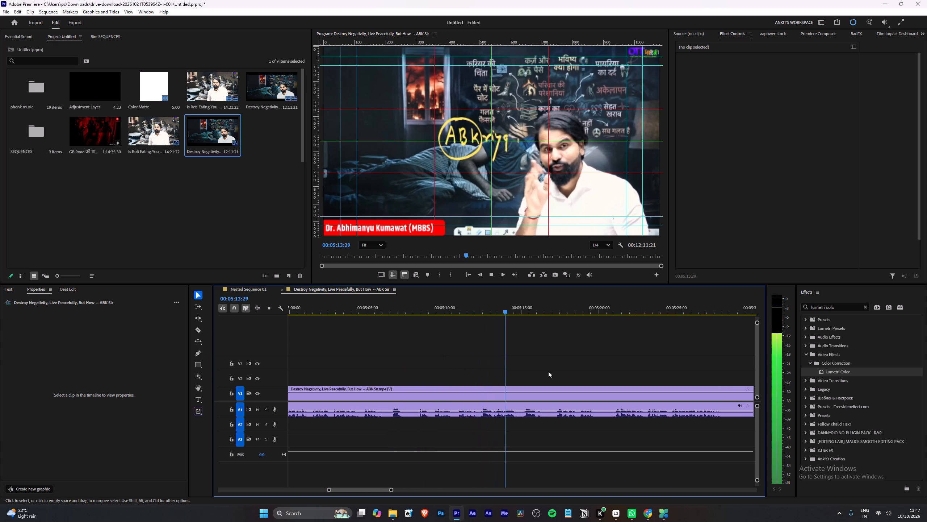
pyautogui.keyDown('alt'); pyautogui.scroll(3, 548, 371); pyautogui.keyUp('alt')
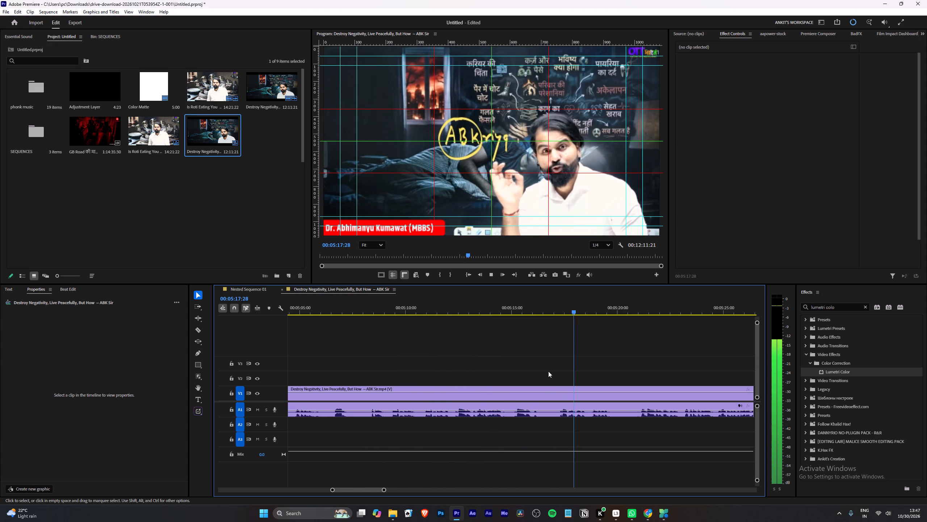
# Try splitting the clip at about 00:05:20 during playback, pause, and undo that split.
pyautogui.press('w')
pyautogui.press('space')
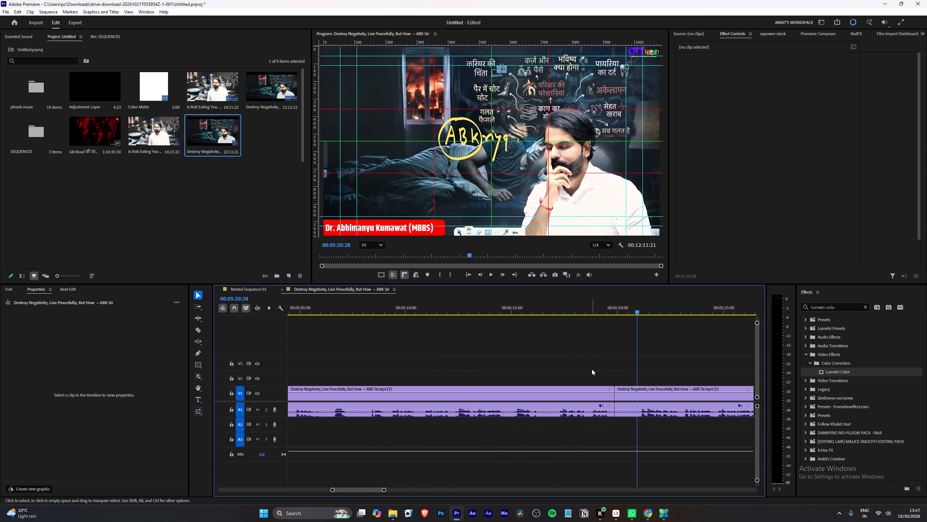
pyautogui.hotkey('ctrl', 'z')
# Split the clip's video and audio at 00:05:19:22, in the pause before speech restarts, and resume playback from that cut.
pyautogui.click(614, 310)
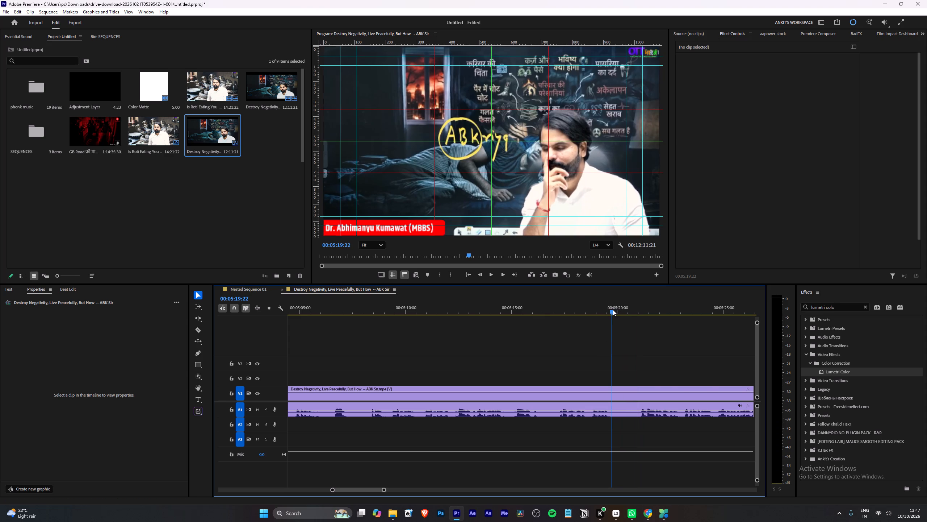
pyautogui.press('w')
pyautogui.press('Up')
pyautogui.press('Down')
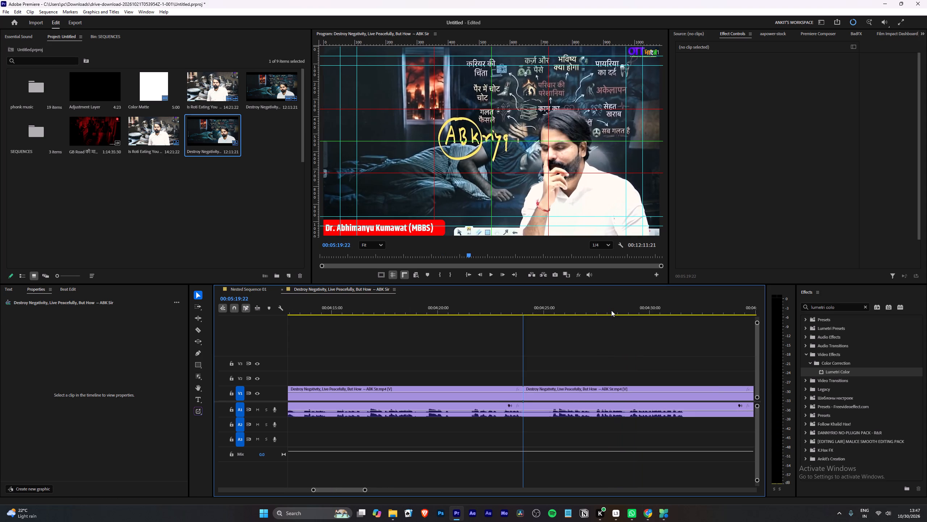
pyautogui.press('space')
pyautogui.scroll(-4, 514, 357)
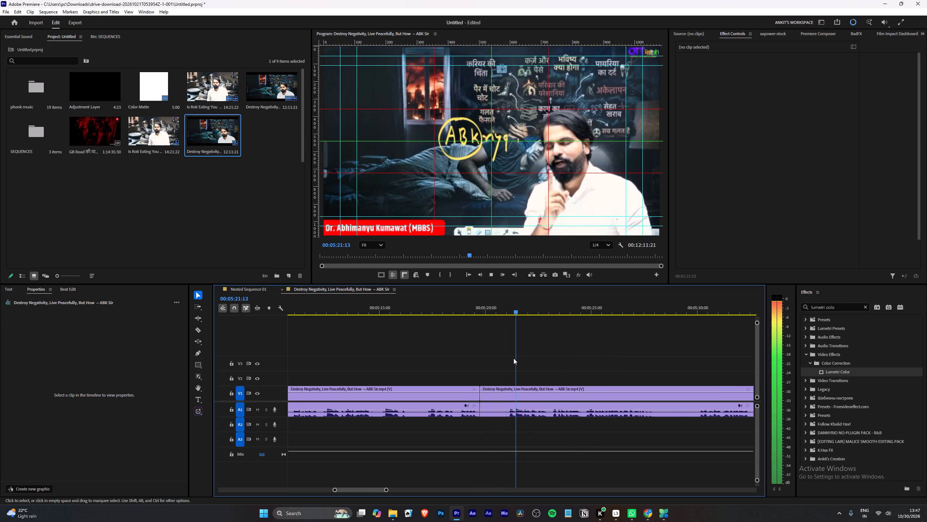
# Label the segment between the cut at about 00:04:24 and the 00:05:19:22 cut green, resume playback, and deselect it.
pyautogui.rightClick(413, 395)
pyautogui.click(458, 278)
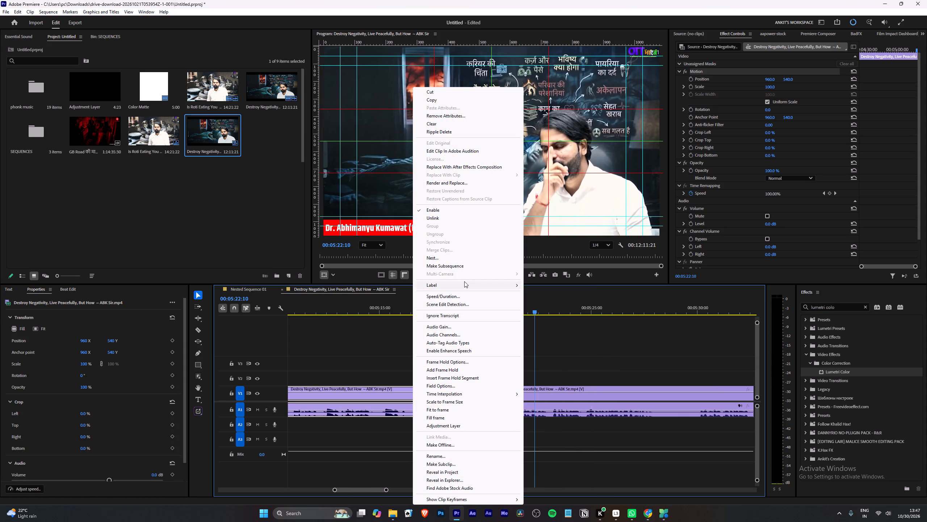
pyautogui.click(464, 281)
pyautogui.click(551, 309)
pyautogui.press('space')
pyautogui.click(508, 357)
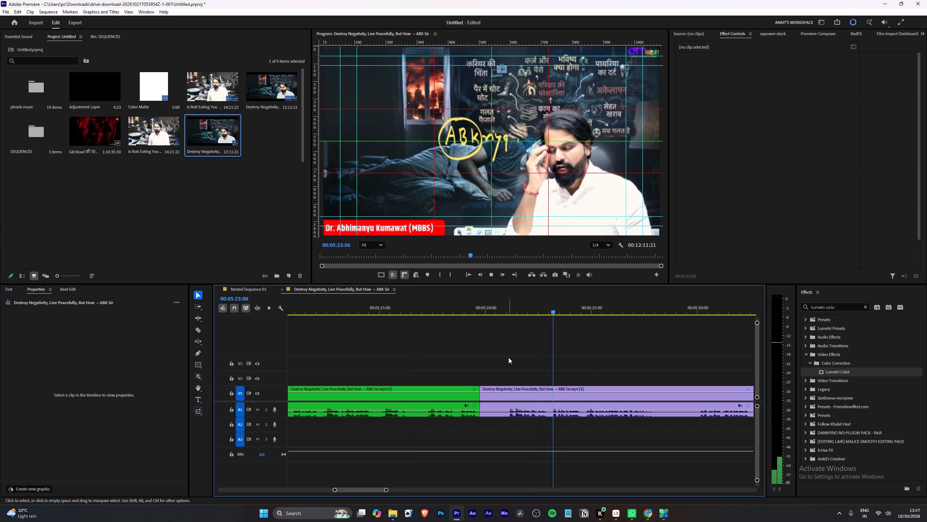
# Extend the green segment to 00:05:23:01 by splitting the clip there and joining the through edit at 00:05:19:22, and resume playback.
pyautogui.click(550, 304)
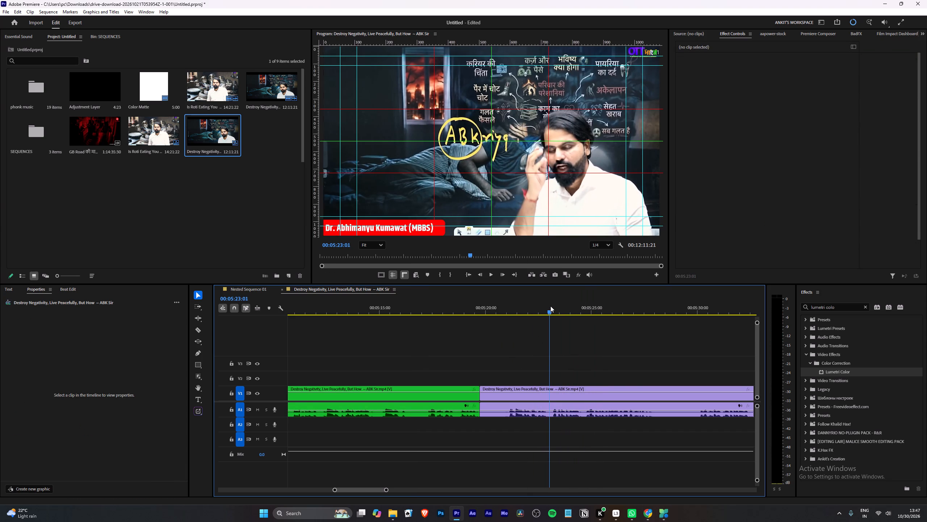
pyautogui.press('w')
pyautogui.rightClick(506, 398)
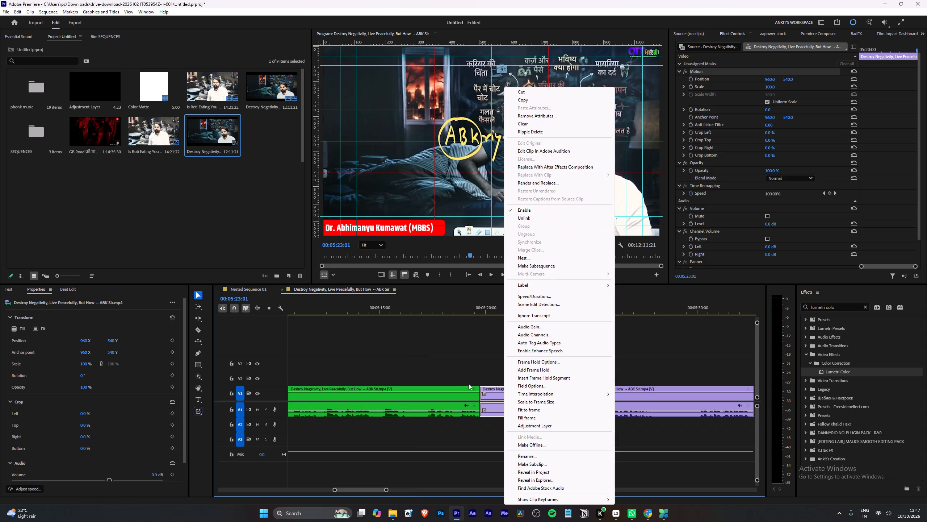
pyautogui.rightClick(480, 396)
pyautogui.click(490, 455)
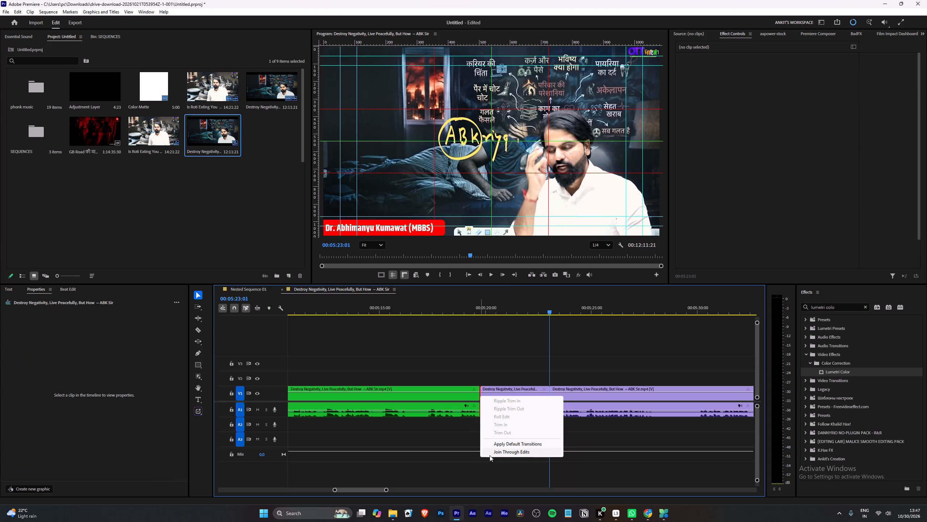
pyautogui.press('space')
# Review the talk from the 00:05:23:01 cut to about 00:05:50, switching to increased speed, and examine speech and waveform for the next break.
pyautogui.scroll(-9, 503, 406)
pyautogui.click(489, 368)
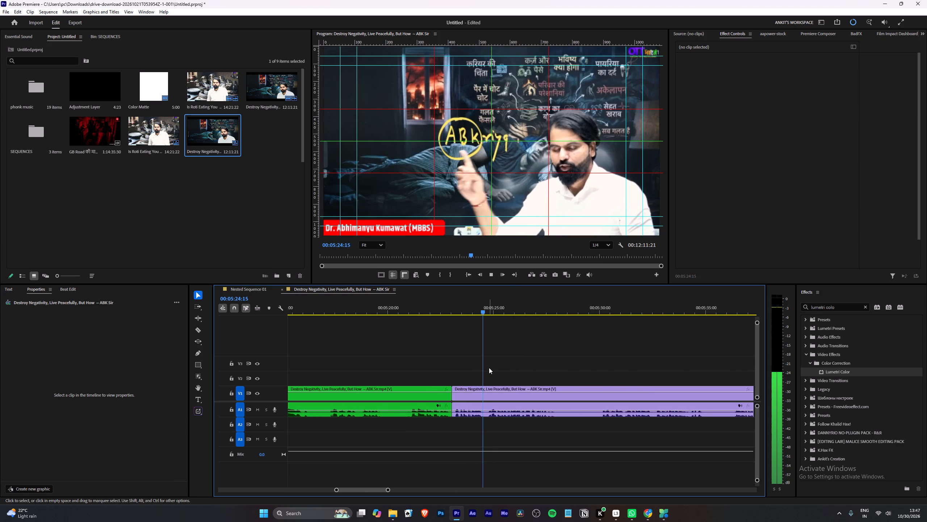
pyautogui.keyDown('alt'); pyautogui.scroll(-5, 489, 368); pyautogui.keyUp('alt')
pyautogui.scroll(-5, 489, 368)
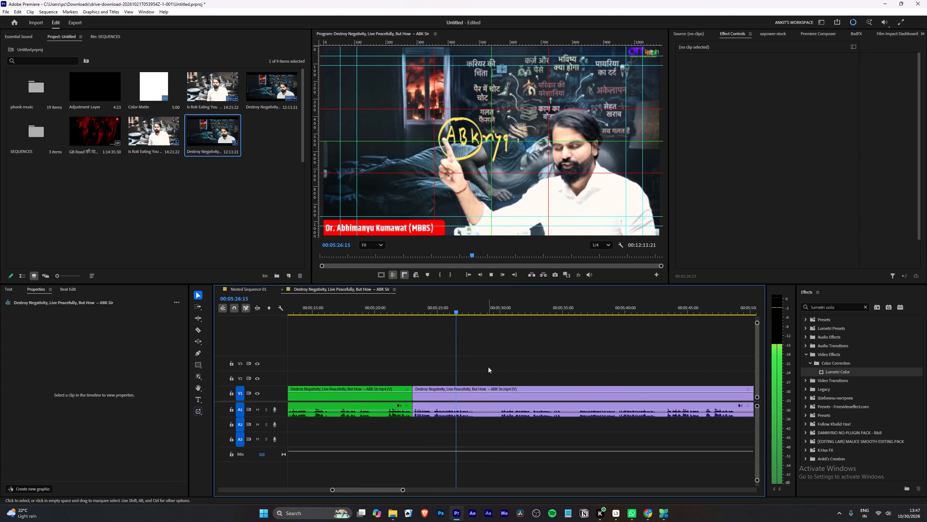
pyautogui.press('l')
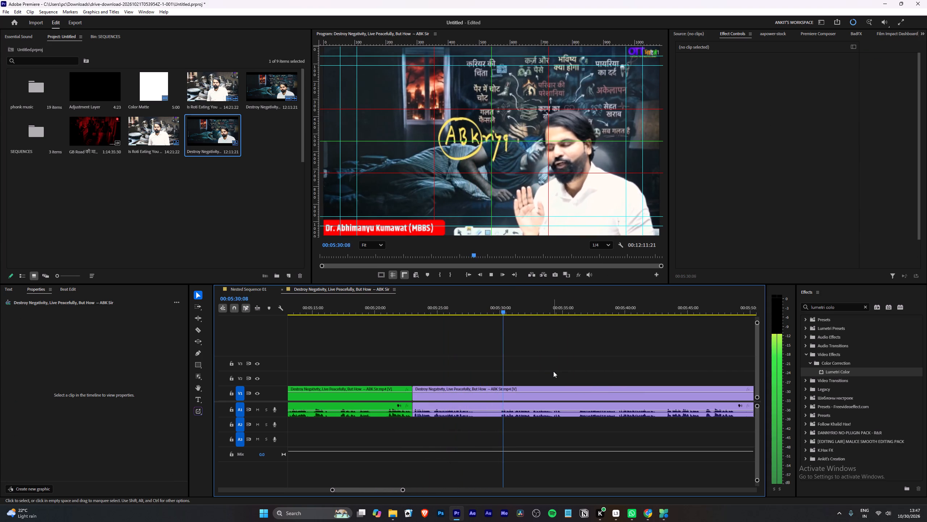
pyautogui.scroll(-3, 445, 361)
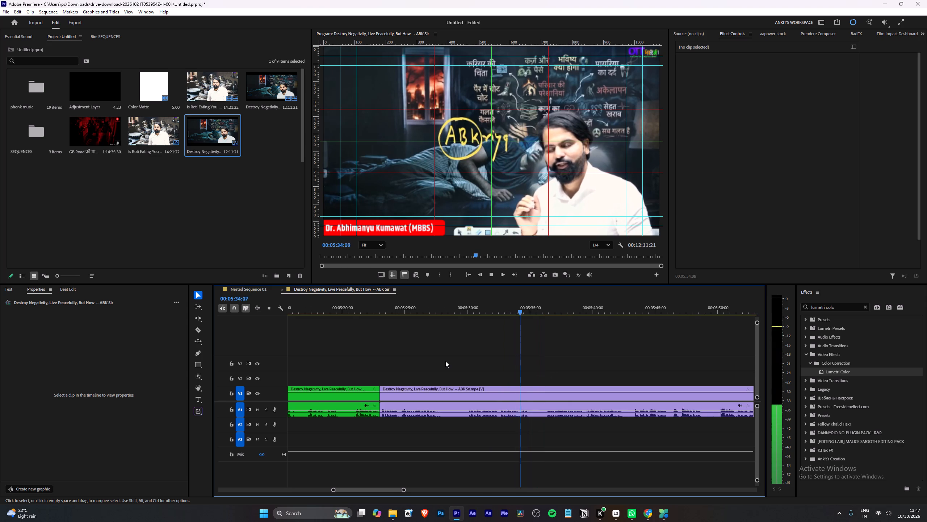
pyautogui.scroll(-3, 498, 373)
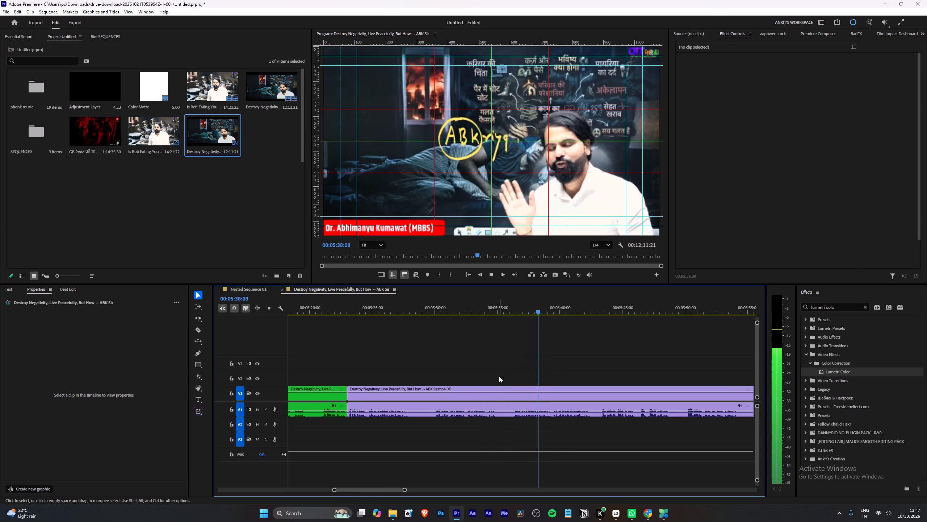
pyautogui.scroll(-2, 499, 376)
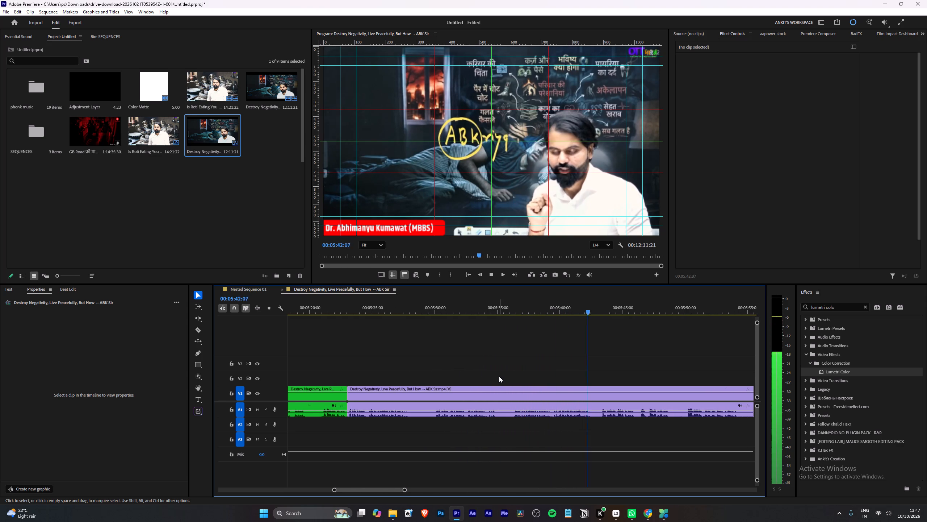
pyautogui.scroll(-3, 499, 376)
pyautogui.scroll(-4, 574, 387)
pyautogui.keyDown('alt'); pyautogui.scroll(3, 555, 386); pyautogui.keyUp('alt')
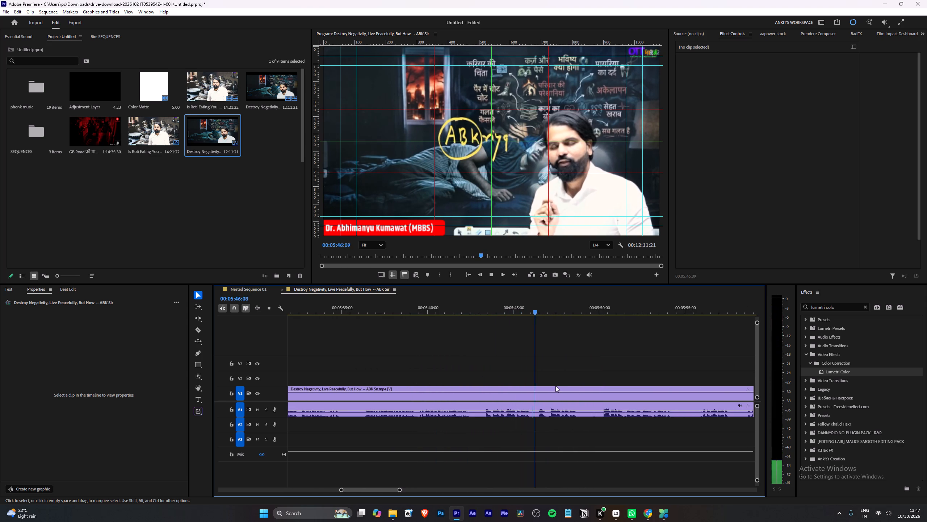
pyautogui.scroll(-4, 555, 386)
pyautogui.keyDown('alt'); pyautogui.scroll(-5, 555, 386); pyautogui.keyUp('alt')
pyautogui.scroll(-5, 555, 386)
pyautogui.keyDown('alt'); pyautogui.scroll(-10, 555, 386); pyautogui.keyUp('alt')
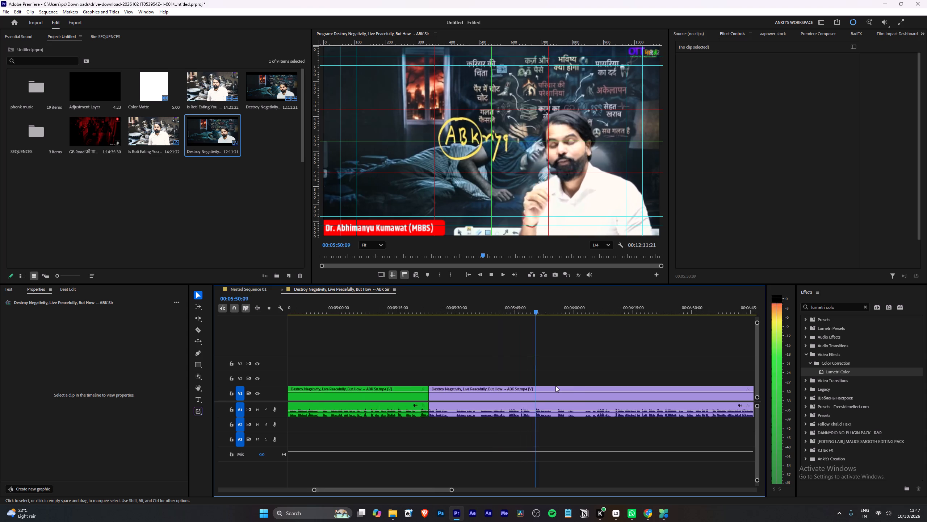
# Review the talk from about 00:05:50 to 00:06:57, replaying from about 00:06:42 on, and examine speech and waveform for the next break.
pyautogui.keyDown('alt'); pyautogui.scroll(-3, 555, 386); pyautogui.keyUp('alt')
pyautogui.scroll(-5, 555, 386)
pyautogui.keyDown('alt'); pyautogui.scroll(4, 555, 386); pyautogui.keyUp('alt')
pyautogui.keyDown('alt'); pyautogui.scroll(4, 485, 370); pyautogui.keyUp('alt')
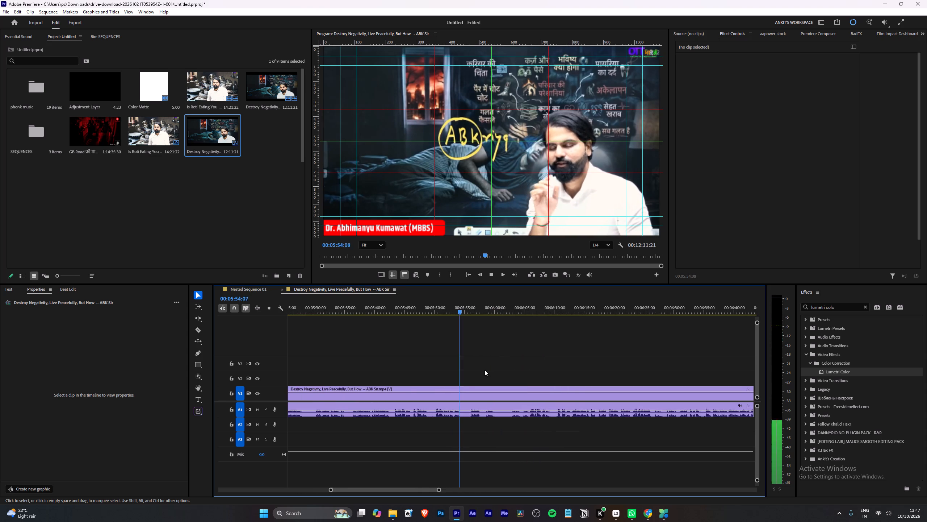
pyautogui.keyDown('alt'); pyautogui.scroll(4, 485, 370); pyautogui.keyUp('alt')
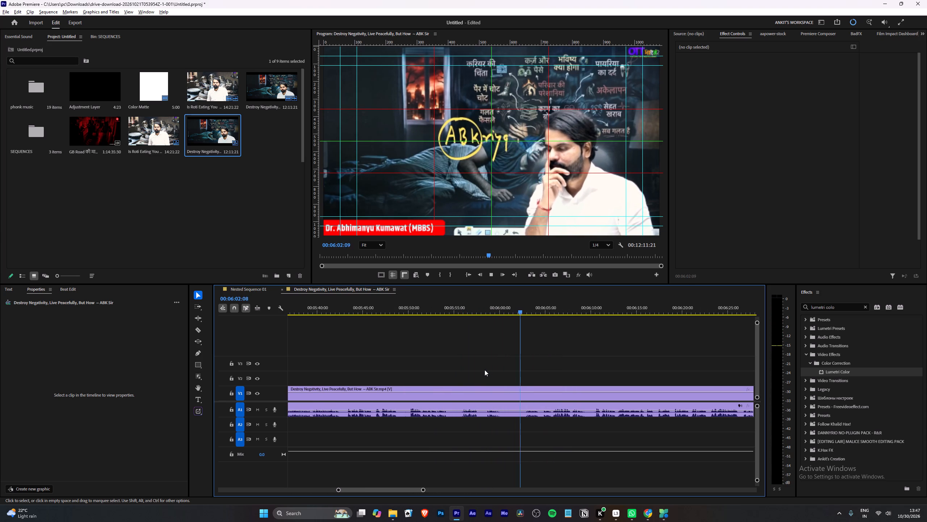
pyautogui.scroll(-4, 485, 370)
pyautogui.click(483, 370)
pyautogui.scroll(-8, 482, 370)
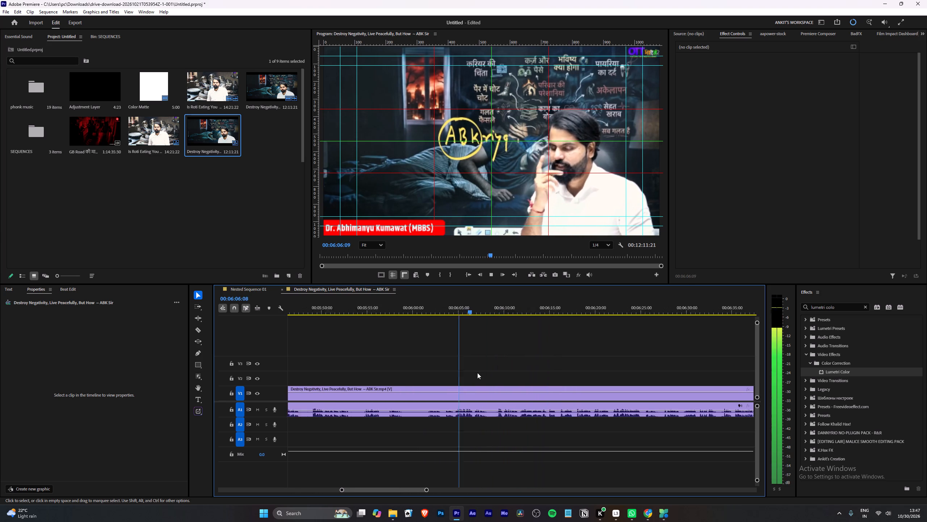
pyautogui.scroll(-11, 477, 373)
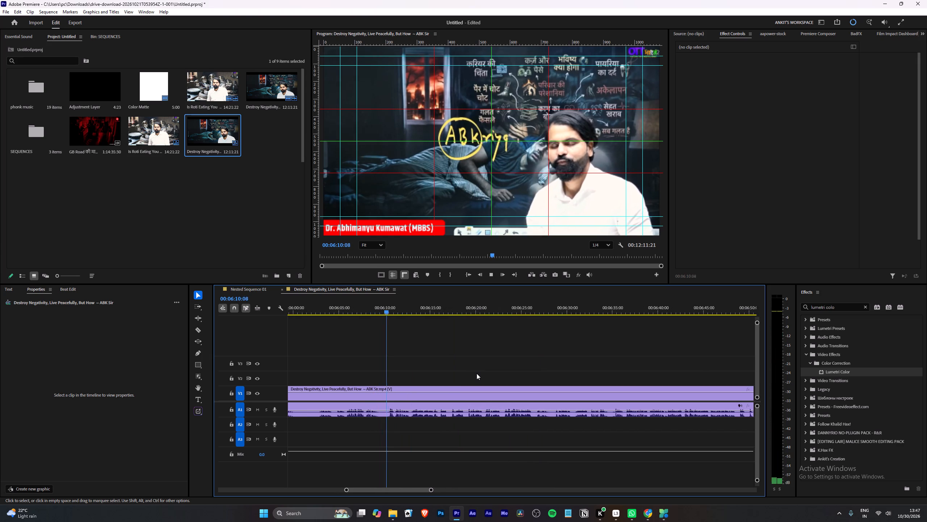
pyautogui.scroll(-2, 477, 373)
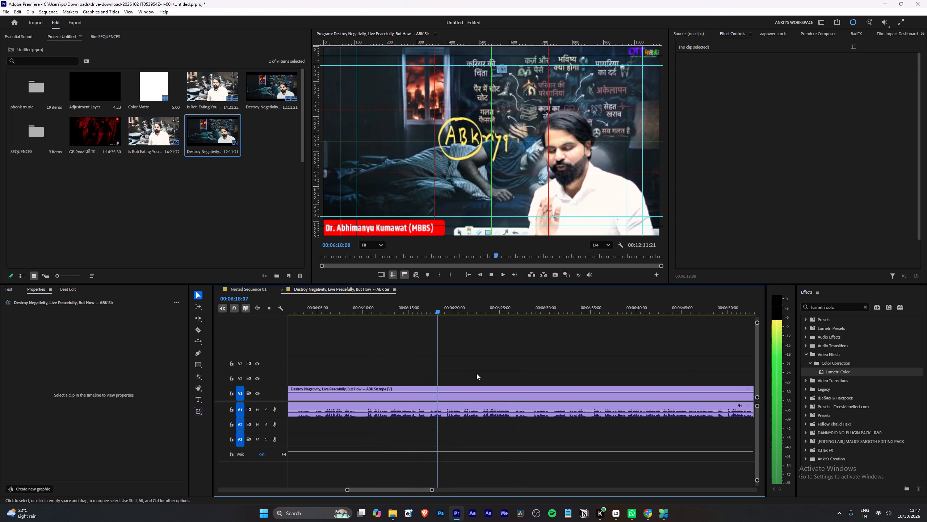
pyautogui.scroll(-5, 477, 373)
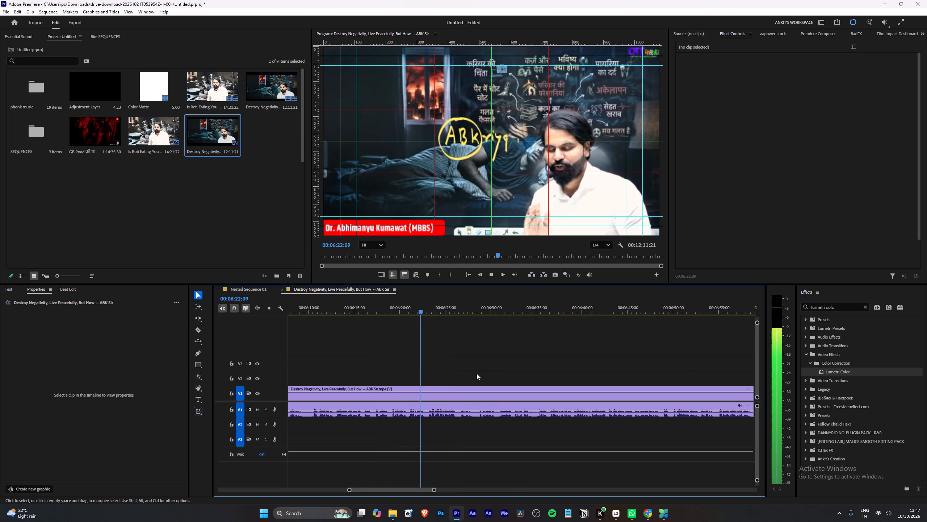
pyautogui.keyDown('alt'); pyautogui.scroll(-4, 506, 357); pyautogui.keyUp('alt')
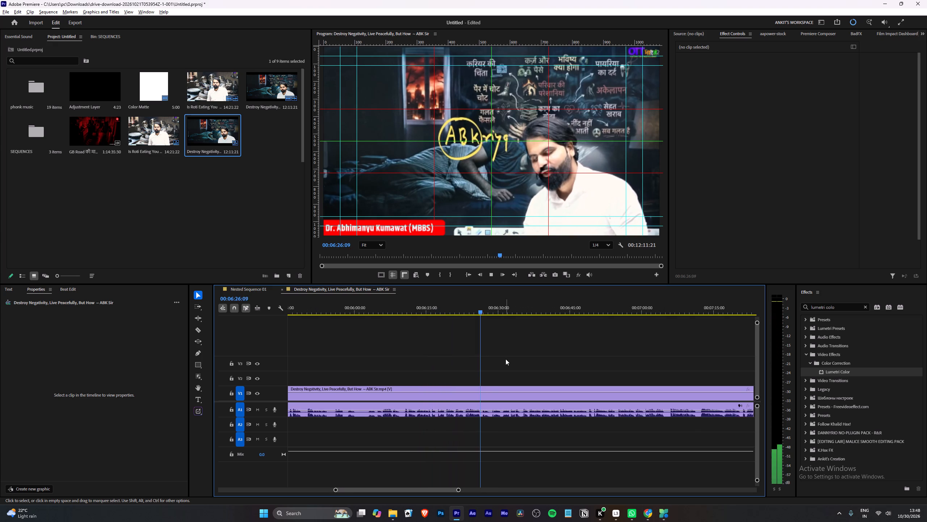
pyautogui.keyDown('alt'); pyautogui.scroll(-11, 506, 359); pyautogui.keyUp('alt')
pyautogui.keyDown('alt'); pyautogui.scroll(3, 525, 362); pyautogui.keyUp('alt')
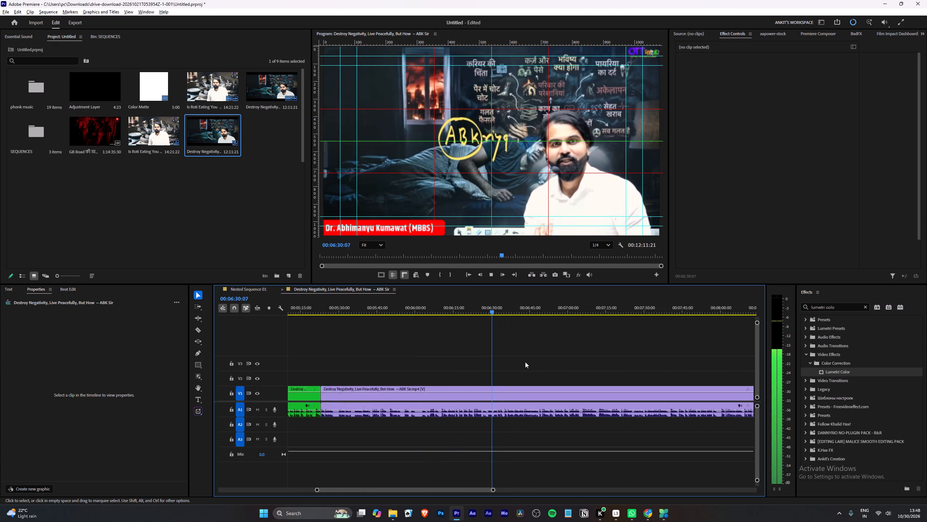
pyautogui.keyDown('alt'); pyautogui.scroll(14, 525, 362); pyautogui.keyUp('alt')
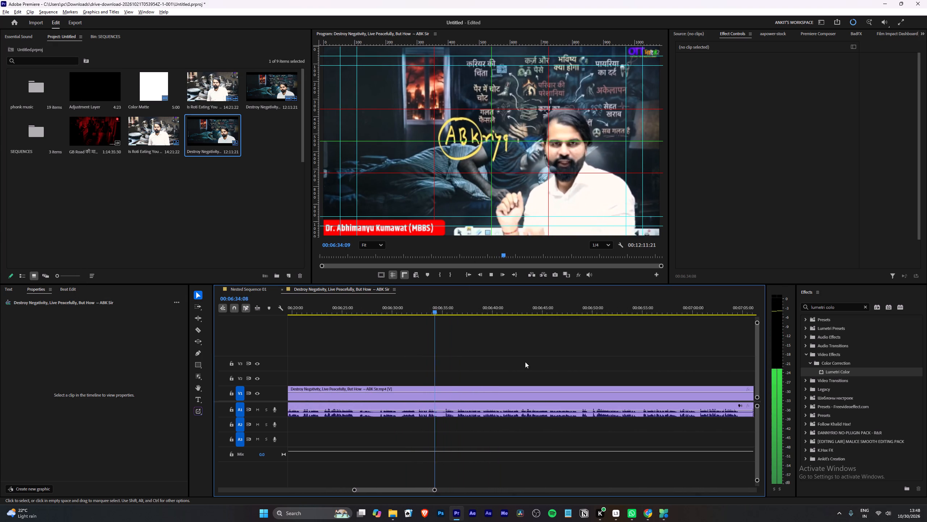
pyautogui.keyDown('alt'); pyautogui.scroll(-2, 525, 362); pyautogui.keyUp('alt')
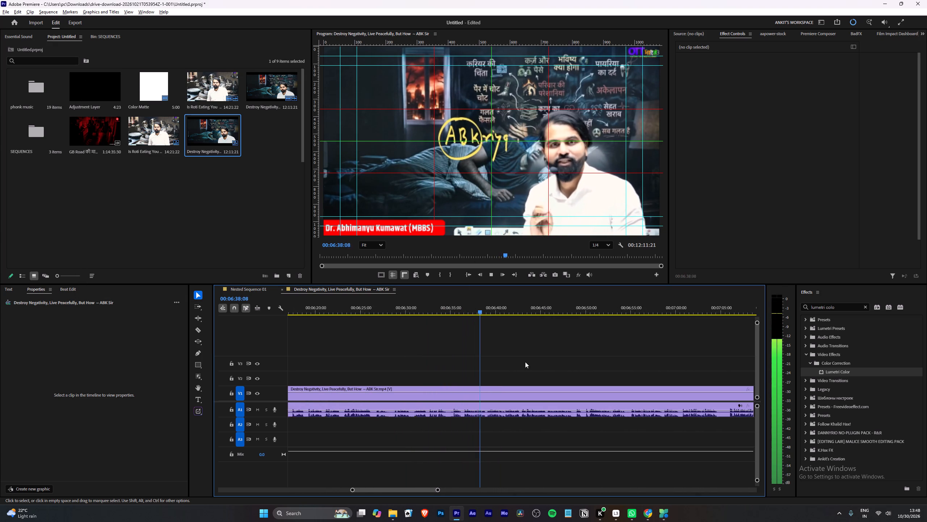
pyautogui.keyDown('alt'); pyautogui.scroll(-1, 525, 362); pyautogui.keyUp('alt')
pyautogui.keyDown('alt'); pyautogui.scroll(2, 536, 370); pyautogui.keyUp('alt')
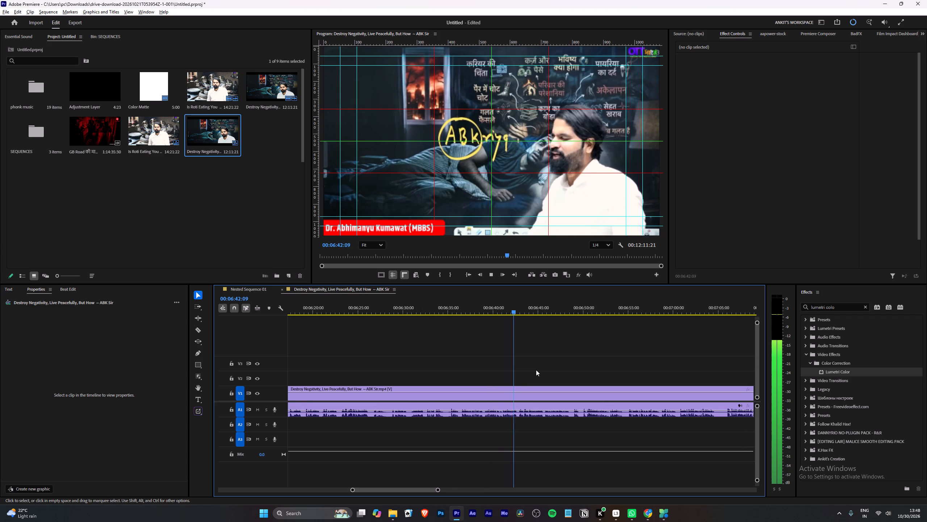
pyautogui.keyDown('alt'); pyautogui.scroll(-4, 536, 370); pyautogui.keyUp('alt')
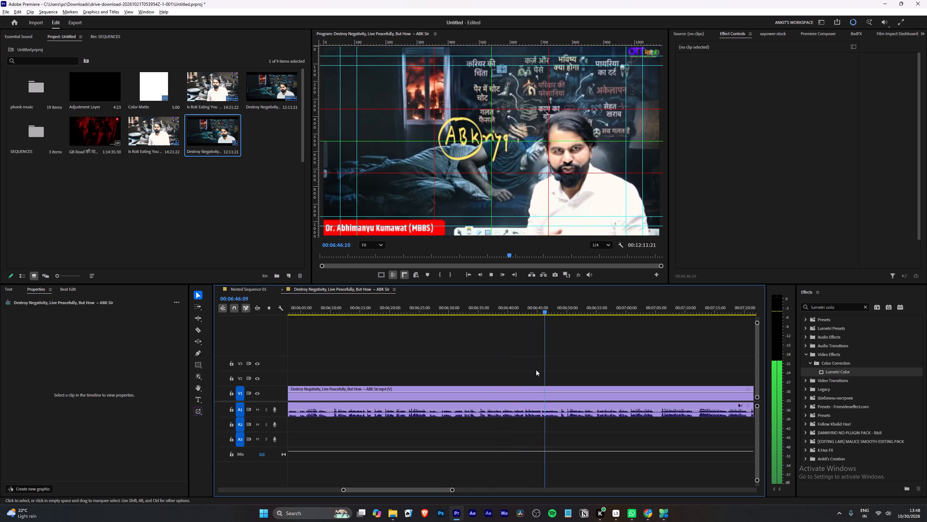
pyautogui.keyDown('alt'); pyautogui.scroll(-3, 536, 370); pyautogui.keyUp('alt')
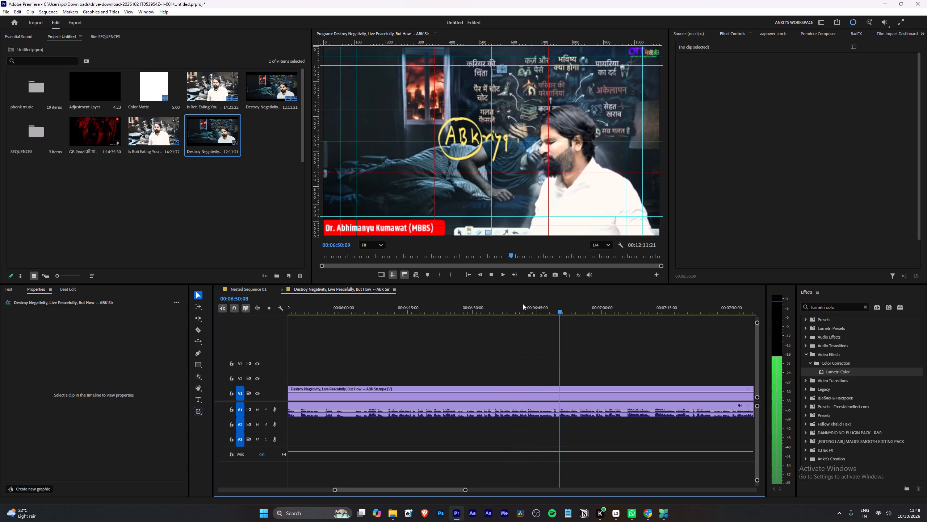
pyautogui.click(523, 304)
pyautogui.press('space')
pyautogui.keyDown('alt'); pyautogui.scroll(2, 537, 374); pyautogui.keyUp('alt')
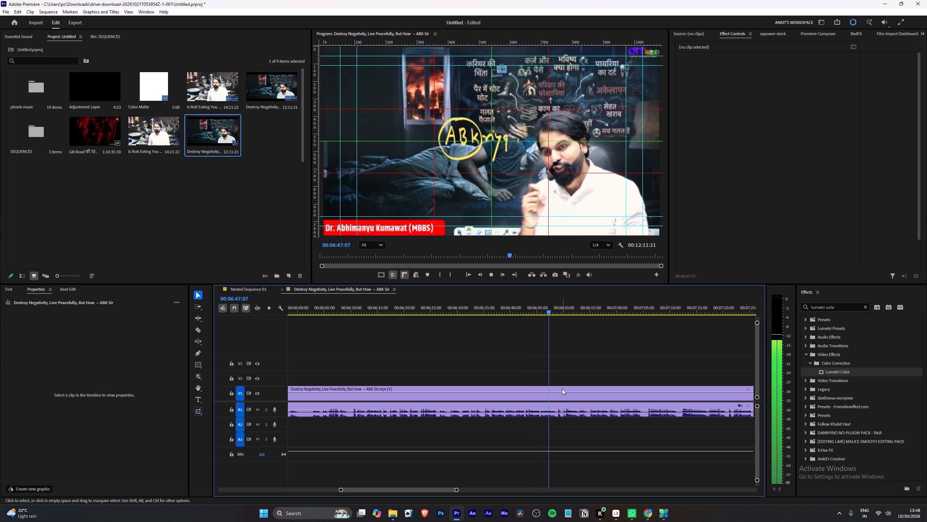
pyautogui.keyDown('alt'); pyautogui.scroll(3, 562, 389); pyautogui.keyUp('alt')
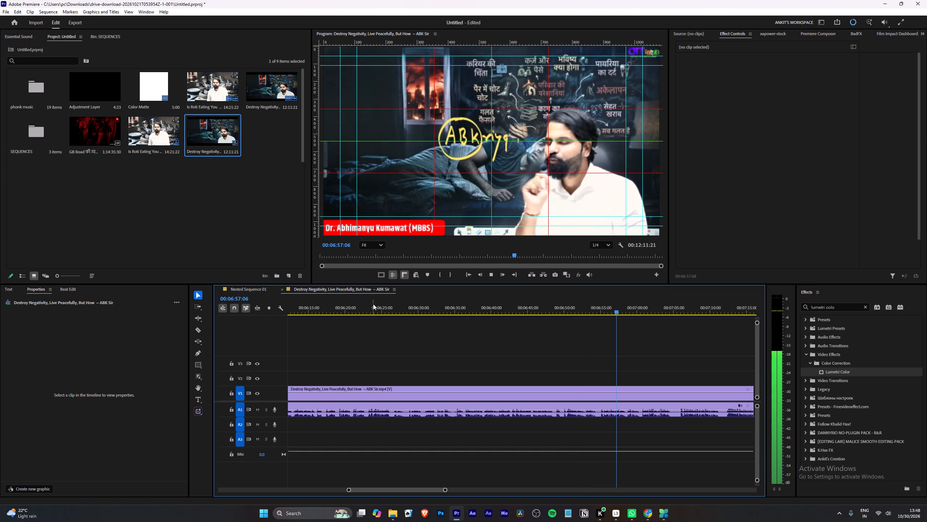
# Replay from about 00:06:23, split the clip's video and audio at about 00:06:35 just before speech restarts, and resume playback.
pyautogui.moveTo(374, 303); pyautogui.dragTo(367, 305)
pyautogui.press('space')
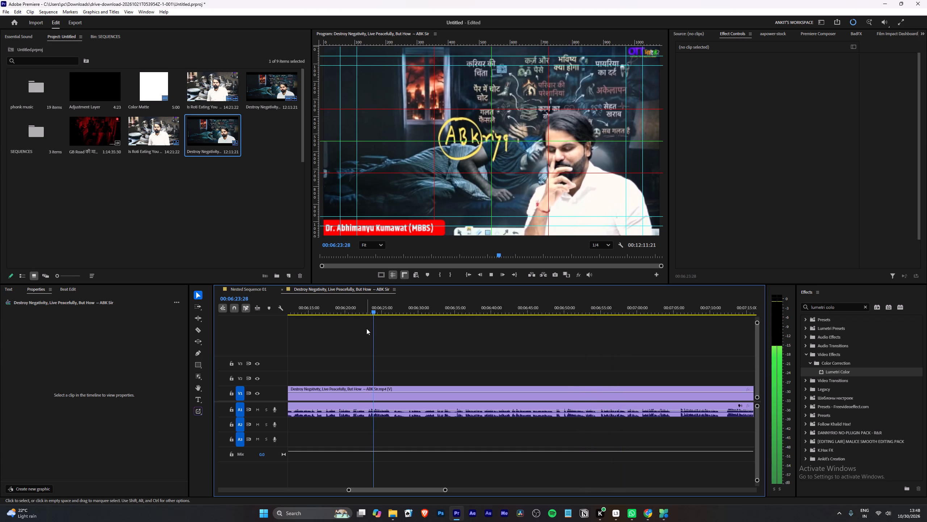
pyautogui.write('lll')
pyautogui.press('space')
pyautogui.press('space')
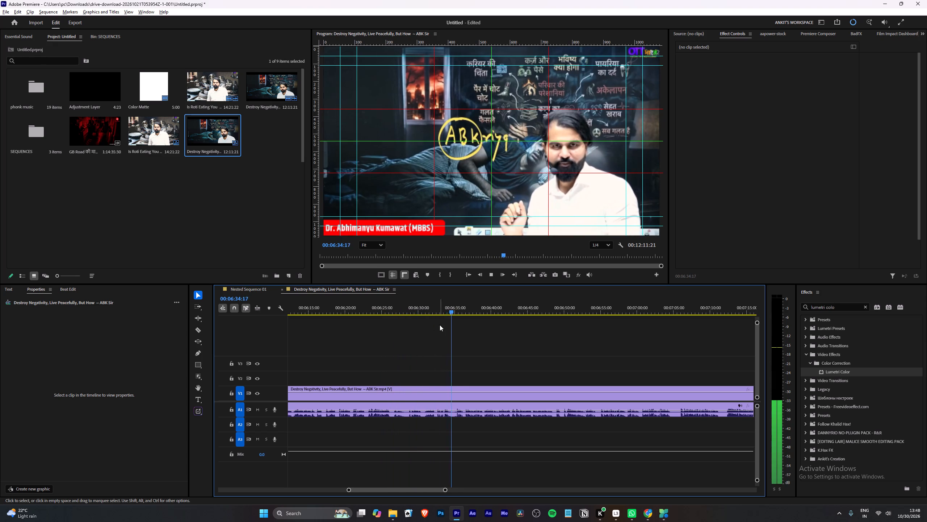
pyautogui.keyDown('alt'); pyautogui.scroll(3, 440, 325); pyautogui.keyUp('alt')
pyautogui.keyDown('alt'); pyautogui.scroll(17, 482, 346); pyautogui.keyUp('alt')
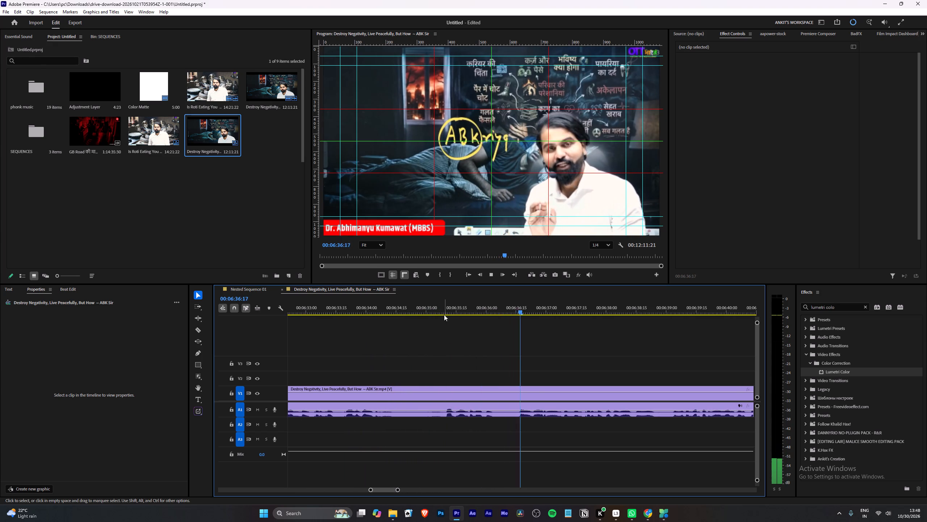
pyautogui.click(444, 310)
pyautogui.write('w')
pyautogui.press('space')
# Review the talk from the 00:06:35 cut to about 00:07:31 at increased speed, and examine speech and waveform for the next break.
pyautogui.keyDown('alt'); pyautogui.scroll(-16, 441, 336); pyautogui.keyUp('alt')
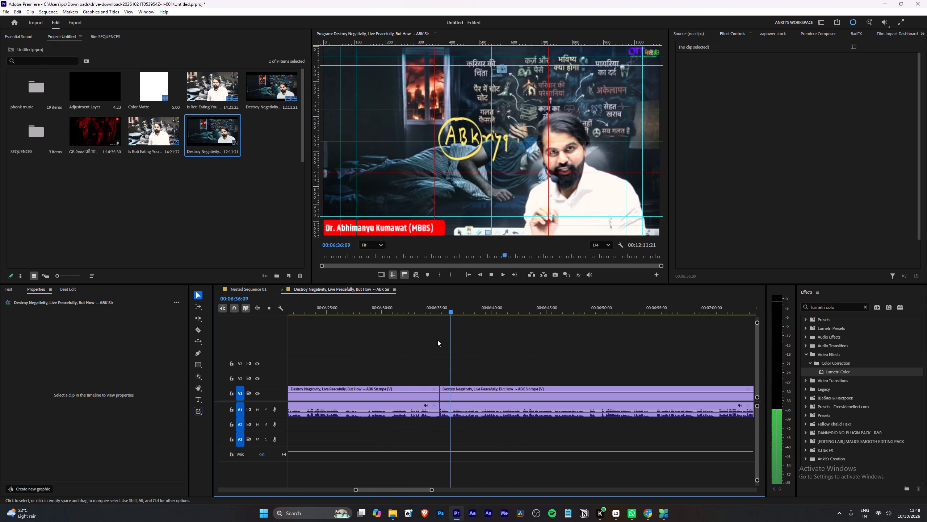
pyautogui.scroll(-5, 437, 340)
pyautogui.press('l')
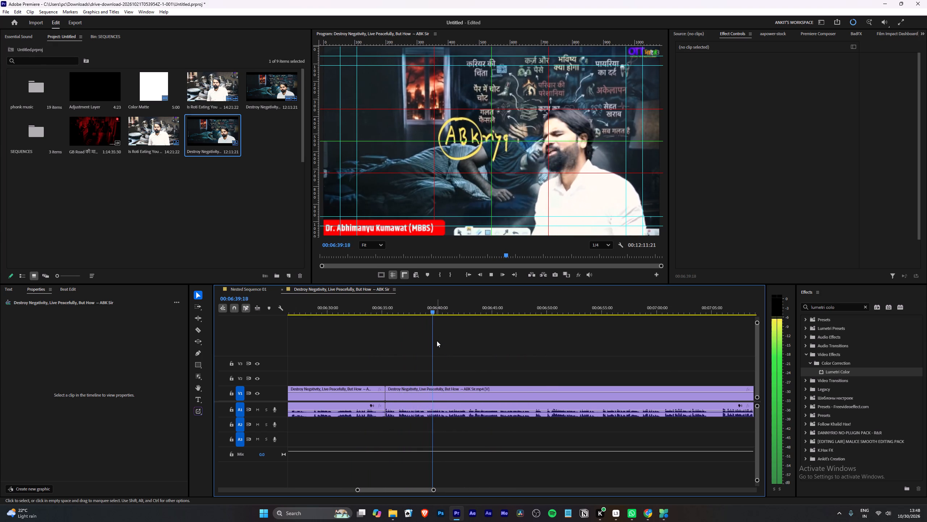
pyautogui.scroll(-7, 437, 341)
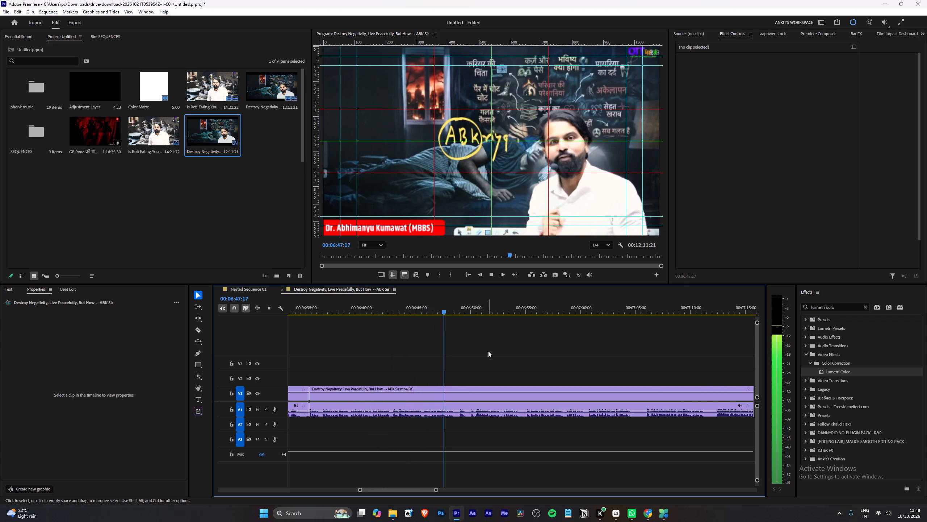
pyautogui.scroll(-5, 488, 351)
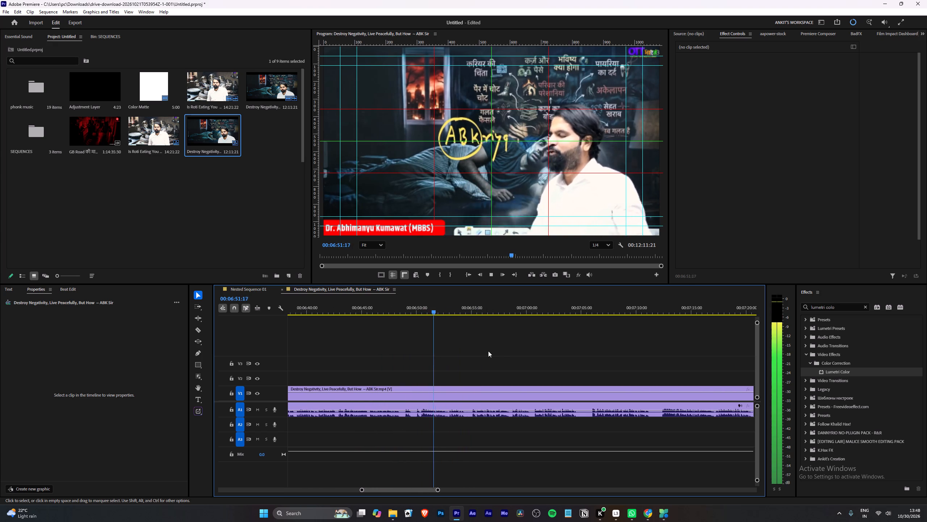
pyautogui.scroll(-2, 488, 351)
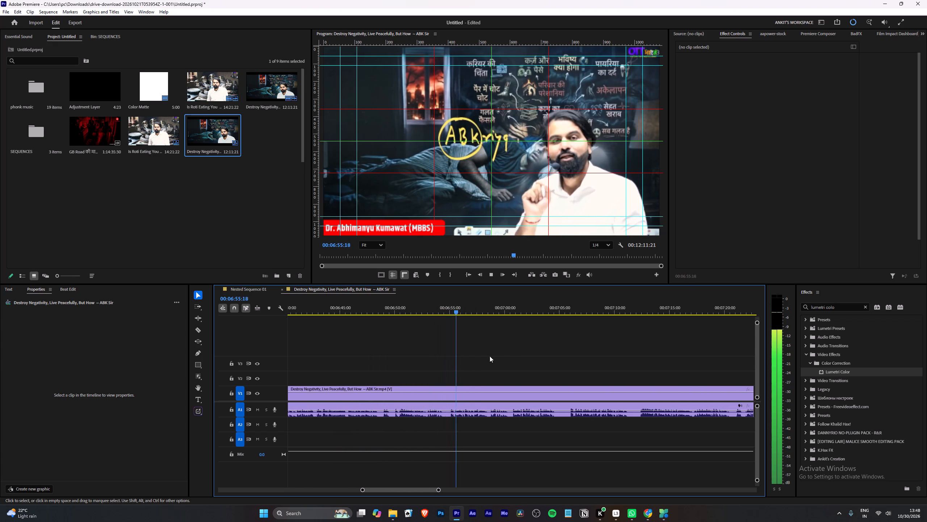
pyautogui.scroll(-4, 490, 358)
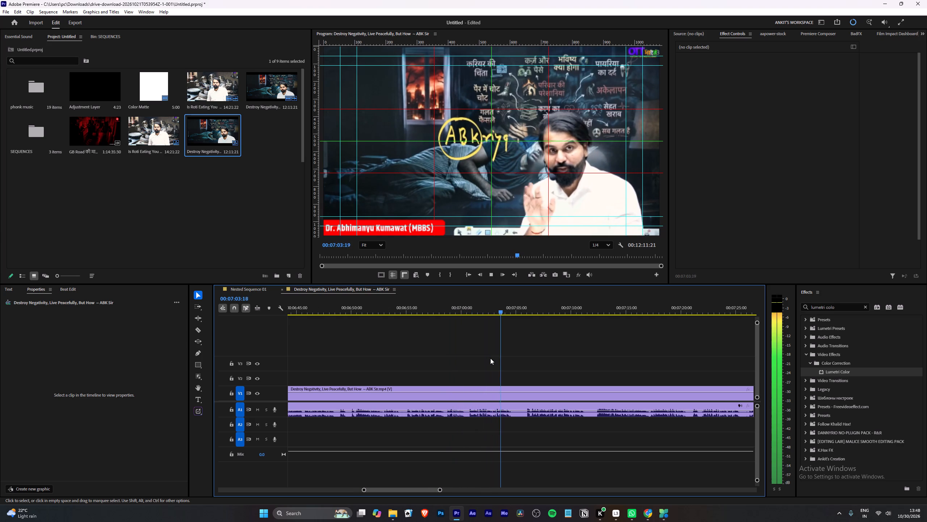
pyautogui.scroll(-10, 490, 358)
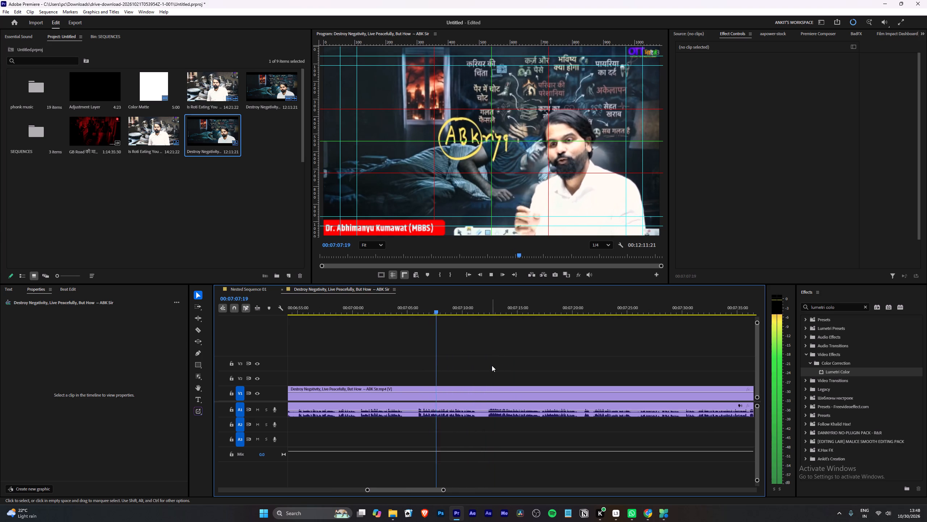
pyautogui.scroll(-7, 492, 365)
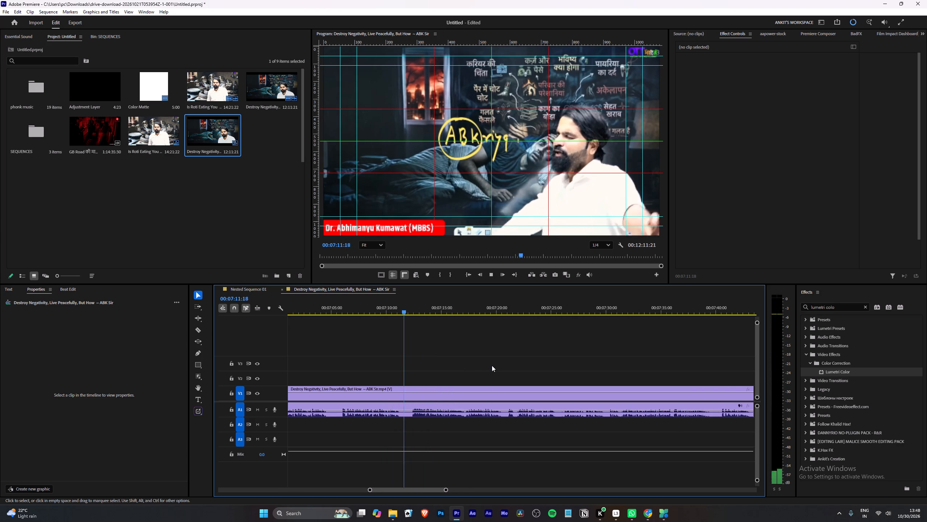
pyautogui.scroll(-4, 492, 365)
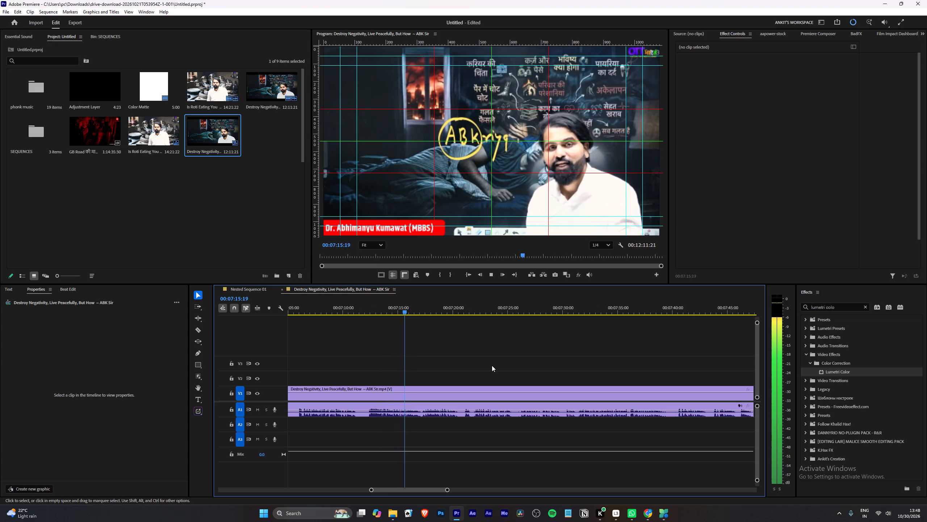
pyautogui.keyDown('alt'); pyautogui.scroll(3, 492, 365); pyautogui.keyUp('alt')
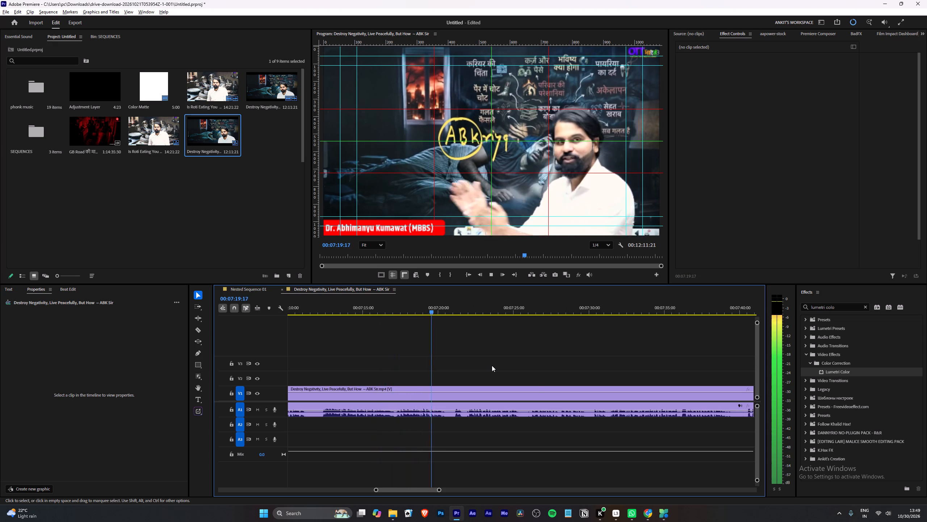
pyautogui.keyDown('alt'); pyautogui.scroll(2, 536, 385); pyautogui.keyUp('alt')
pyautogui.scroll(-7, 536, 385)
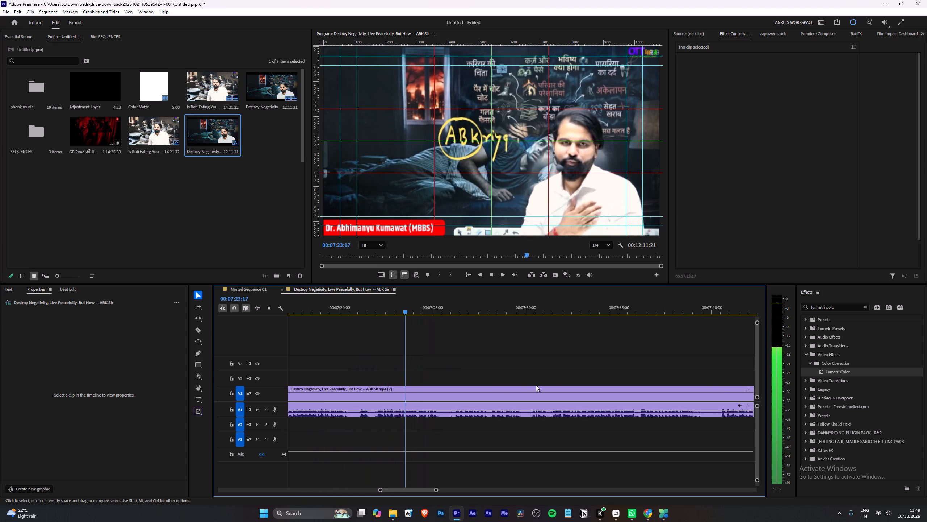
pyautogui.scroll(-4, 536, 385)
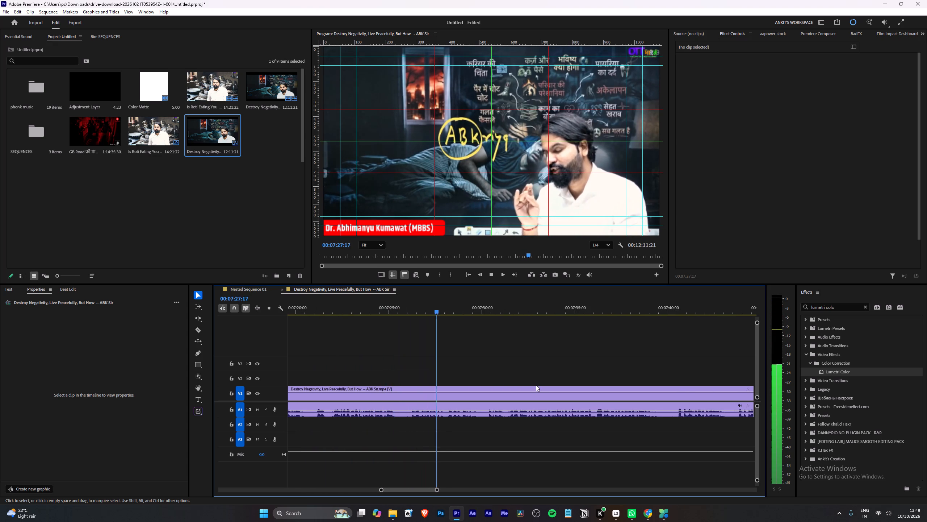
pyautogui.scroll(4, 480, 371)
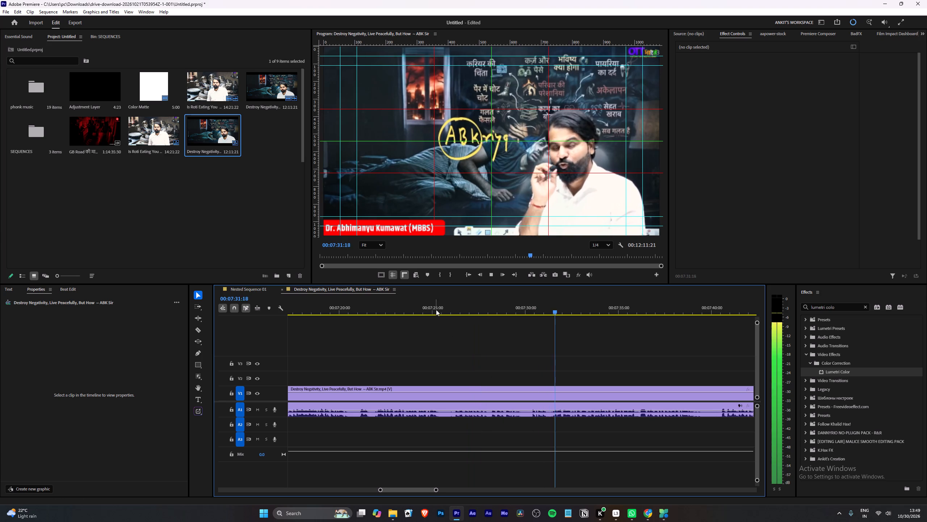
# Replay from about 00:07:17, split the clip's video and audio at about 00:07:20 in the speech pause, and resume playback.
pyautogui.moveTo(432, 309); pyautogui.dragTo(387, 318)
pyautogui.press('space')
pyautogui.keyDown('alt'); pyautogui.scroll(-5, 416, 353); pyautogui.keyUp('alt')
pyautogui.scroll(4, 419, 352)
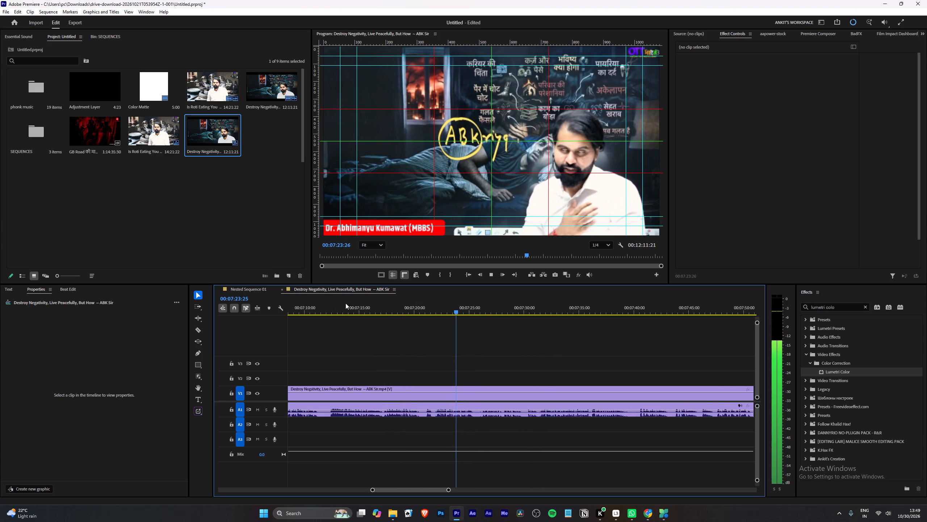
pyautogui.click(364, 298)
pyautogui.click(383, 305)
pyautogui.press('space')
pyautogui.keyDown('alt'); pyautogui.scroll(6, 405, 344); pyautogui.keyUp('alt')
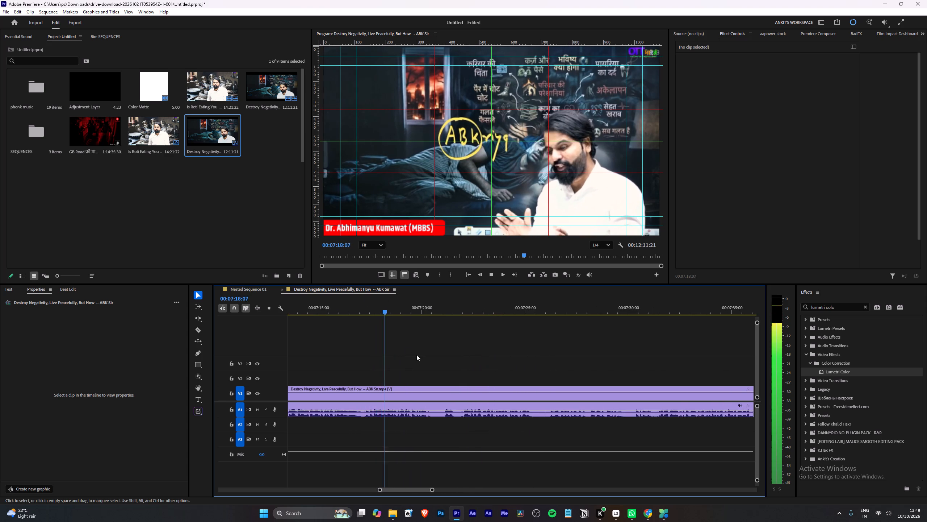
pyautogui.keyDown('alt'); pyautogui.scroll(6, 455, 351); pyautogui.keyUp('alt')
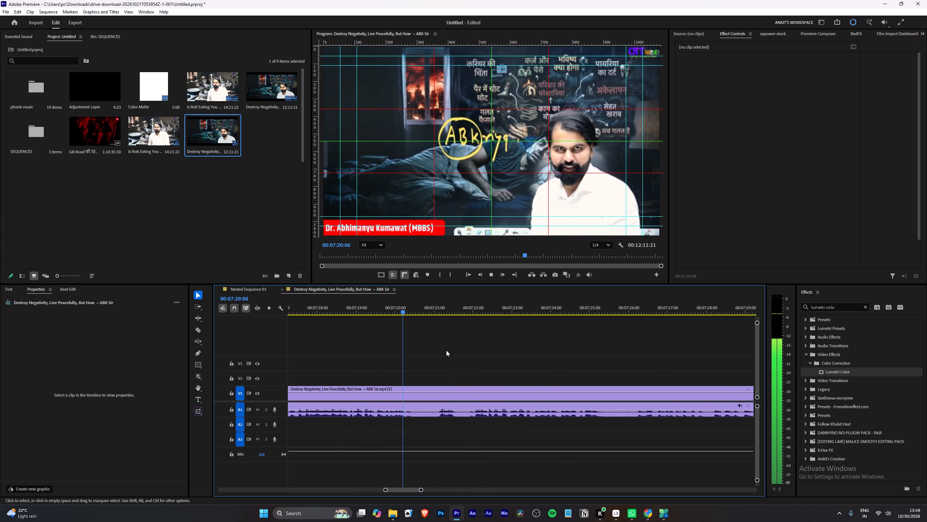
pyautogui.press('space')
pyautogui.write('w')
pyautogui.press('space')
# Apply the green GFX label to the segment that ends at the 00:07:20 cut.
pyautogui.keyDown('alt'); pyautogui.scroll(-10, 441, 365); pyautogui.keyUp('alt')
pyautogui.rightClick(379, 382)
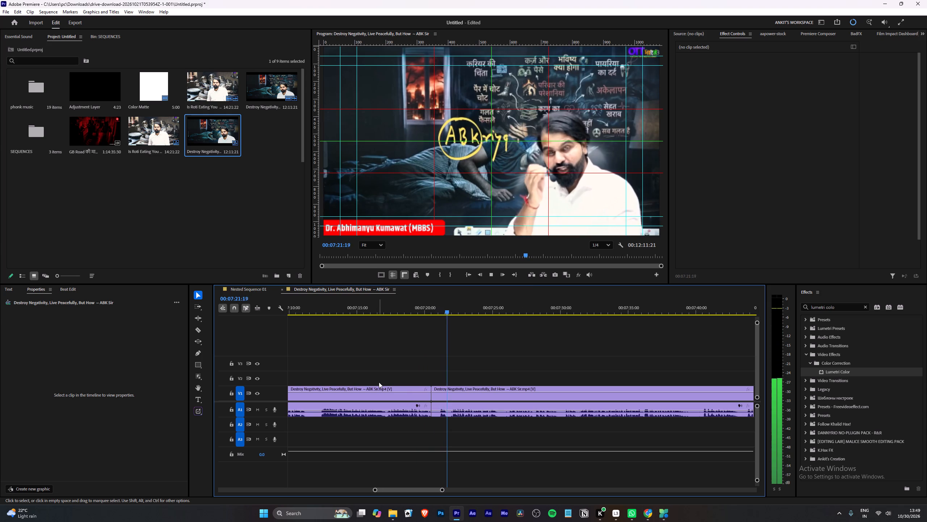
pyautogui.rightClick(379, 394)
pyautogui.click(408, 289)
pyautogui.click(508, 309)
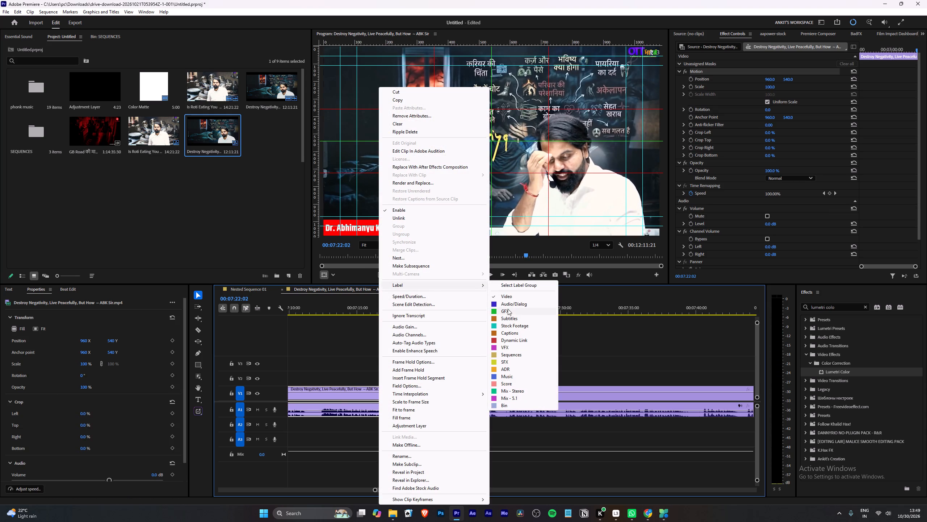
# Review the talk from about 00:07:22 to 00:07:48 at increased speed, examining speech and waveform for the next break, and stop playback.
pyautogui.press('space')
pyautogui.scroll(-4, 374, 355)
pyautogui.click(393, 352)
pyautogui.scroll(-5, 393, 352)
pyautogui.keyDown('alt'); pyautogui.scroll(-4, 393, 352); pyautogui.keyUp('alt')
pyautogui.press('l')
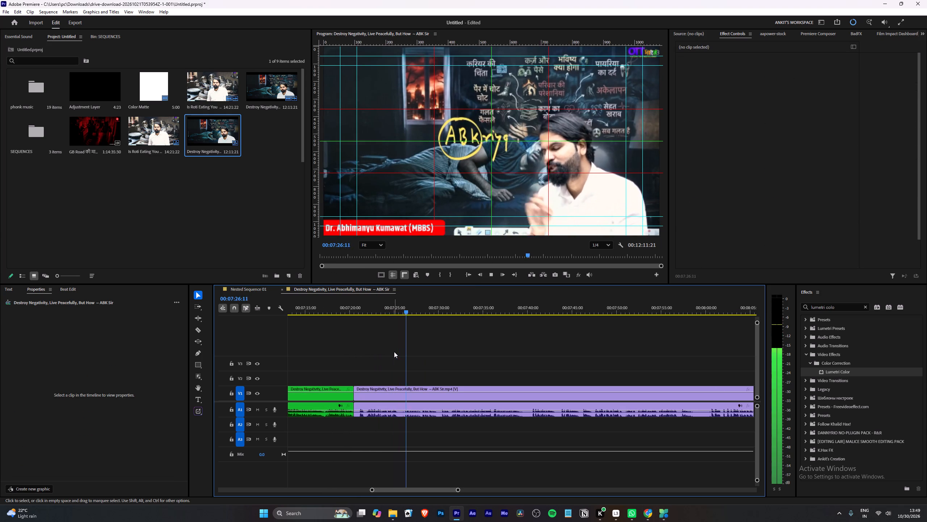
pyautogui.keyDown('alt'); pyautogui.scroll(4, 397, 355); pyautogui.keyUp('alt')
pyautogui.scroll(3, 524, 357)
pyautogui.scroll(-4, 524, 357)
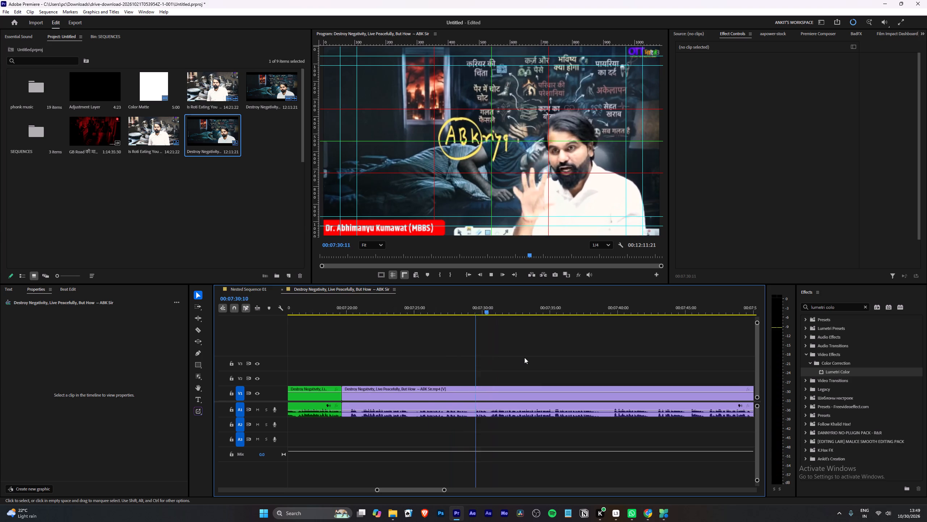
pyautogui.scroll(-2, 524, 357)
pyautogui.keyDown('alt'); pyautogui.scroll(4, 503, 357); pyautogui.keyUp('alt')
pyautogui.scroll(-5, 503, 357)
pyautogui.keyDown('alt'); pyautogui.scroll(-4, 503, 357); pyautogui.keyUp('alt')
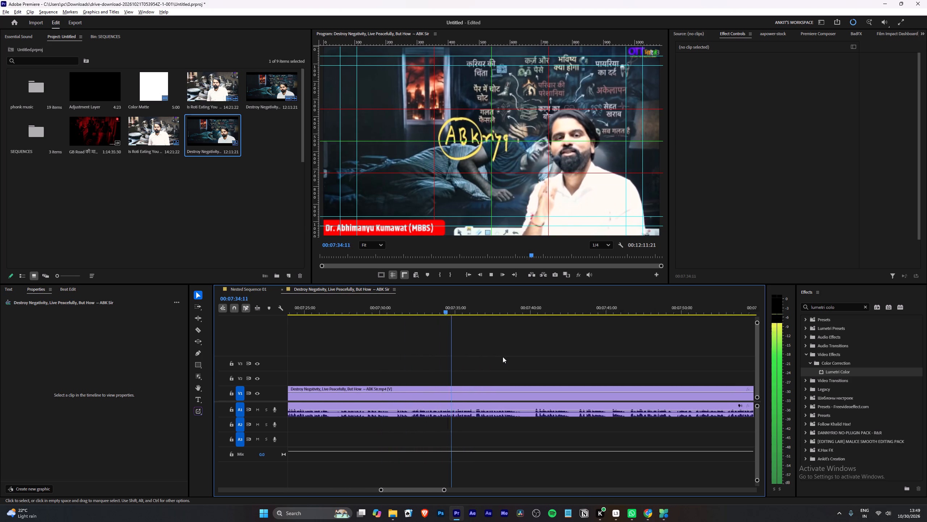
pyautogui.keyDown('alt'); pyautogui.scroll(-4, 503, 357); pyautogui.keyUp('alt')
pyautogui.scroll(-3, 503, 357)
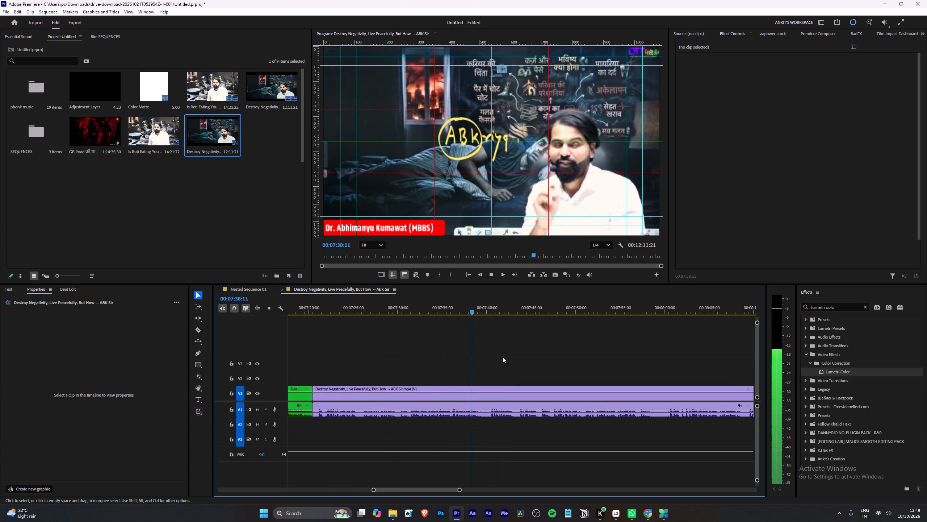
pyautogui.keyDown('alt'); pyautogui.scroll(-9, 503, 357); pyautogui.keyUp('alt')
pyautogui.keyDown('alt'); pyautogui.scroll(7, 503, 357); pyautogui.keyUp('alt')
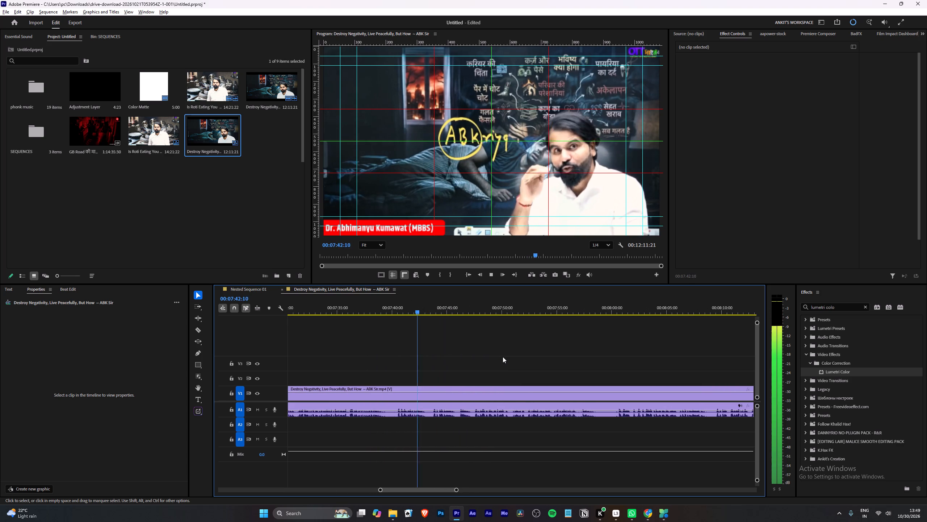
pyautogui.keyDown('alt'); pyautogui.scroll(3, 485, 354); pyautogui.keyUp('alt')
pyautogui.press('space')
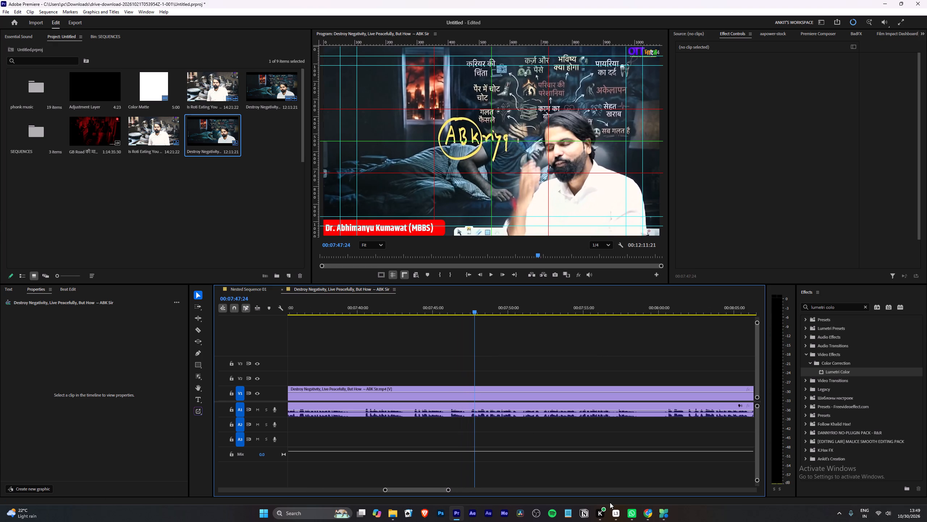
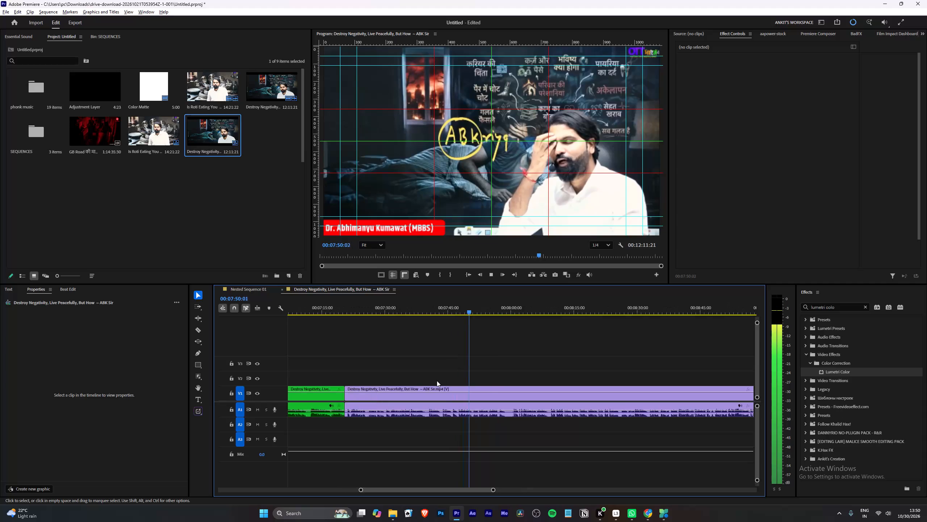
# Replay the talk from about 00:07:39 and again from about 00:07:26, examining speech and waveform for where the next passage begins.
pyautogui.click(417, 312)
pyautogui.press('space')
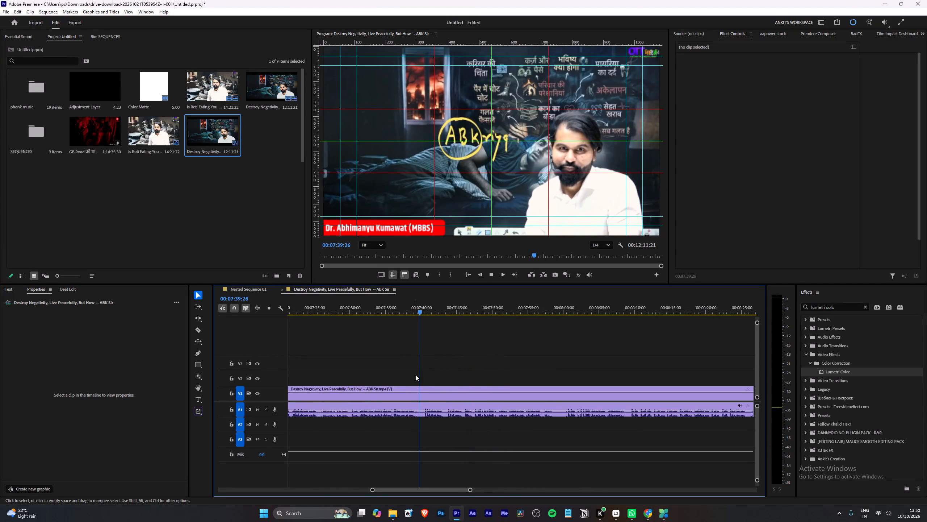
pyautogui.scroll(5, 416, 375)
pyautogui.scroll(4, 366, 339)
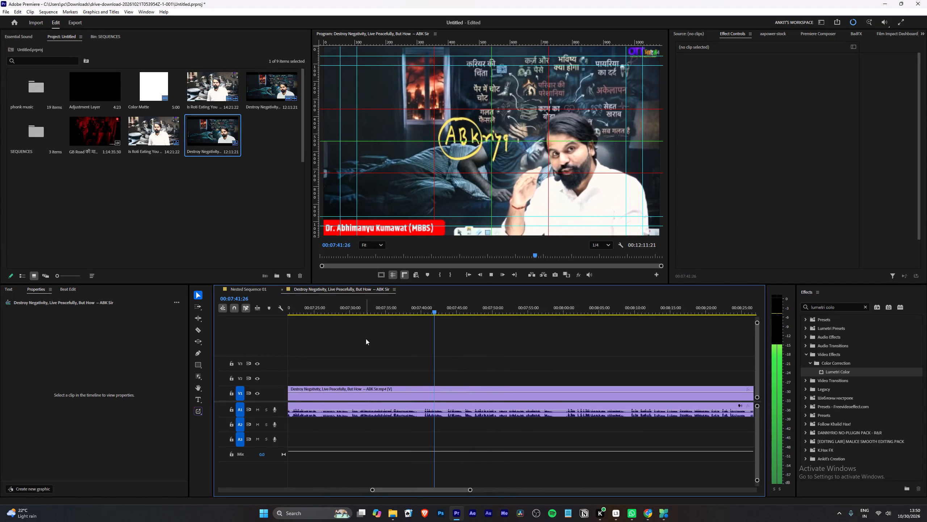
pyautogui.click(366, 339)
pyautogui.scroll(3, 366, 339)
pyautogui.click(353, 310)
pyautogui.press('space')
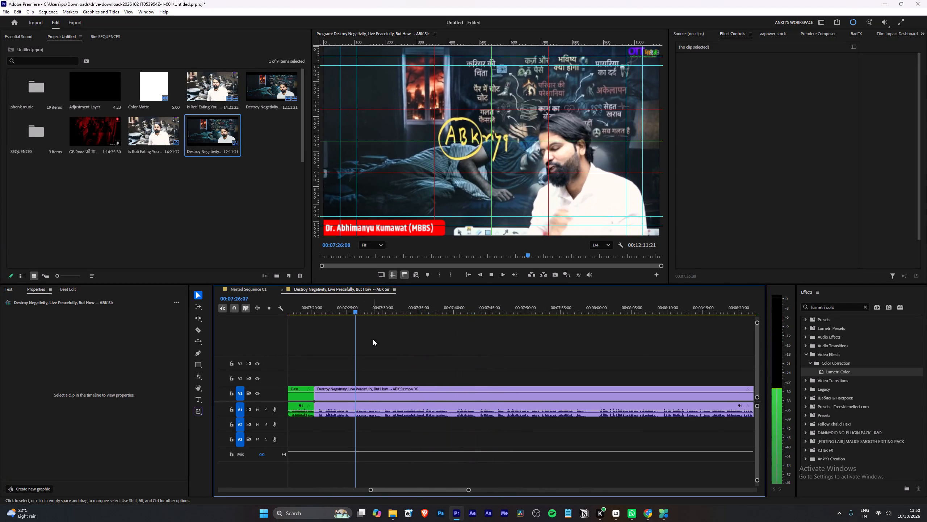
# Review the talk from about 00:07:21 to 00:08:19 at increased speed, examining speech and waveform for the next segment's boundaries.
pyautogui.click(332, 299)
pyautogui.click(319, 307)
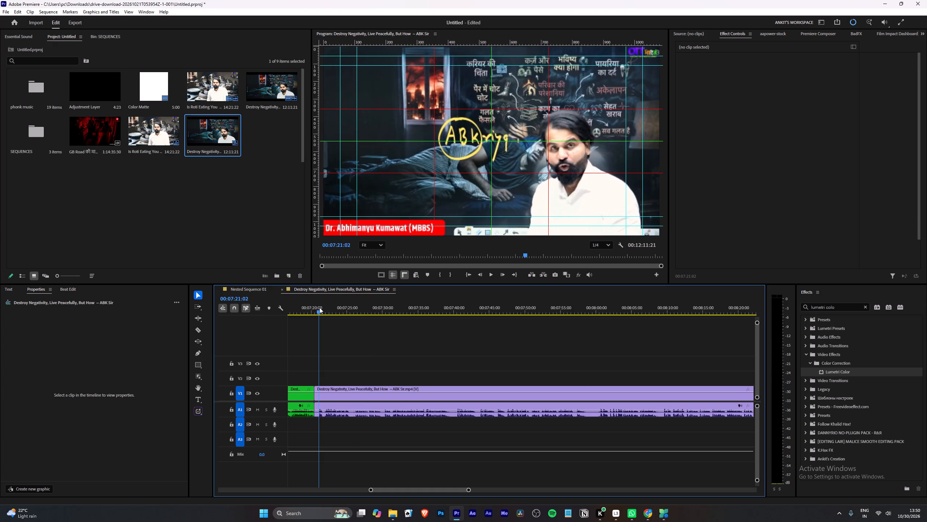
pyautogui.press('space')
pyautogui.press('l')
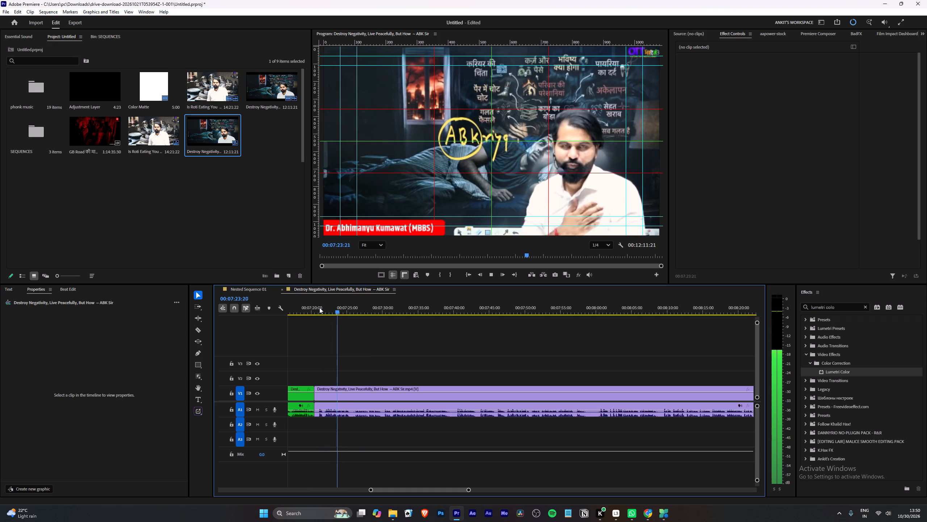
pyautogui.scroll(4, 331, 311)
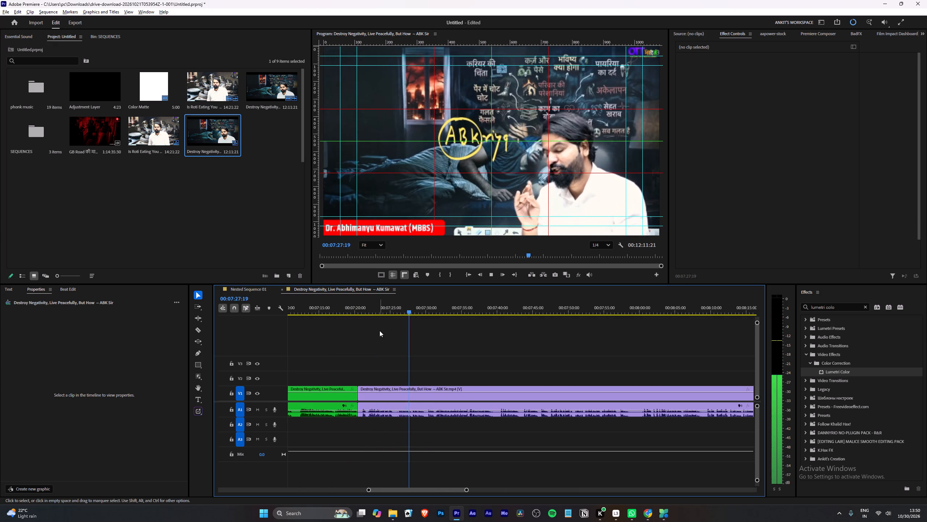
pyautogui.keyDown('alt'); pyautogui.scroll(8, 379, 331); pyautogui.keyUp('alt')
pyautogui.keyDown('alt'); pyautogui.scroll(-4, 355, 315); pyautogui.keyUp('alt')
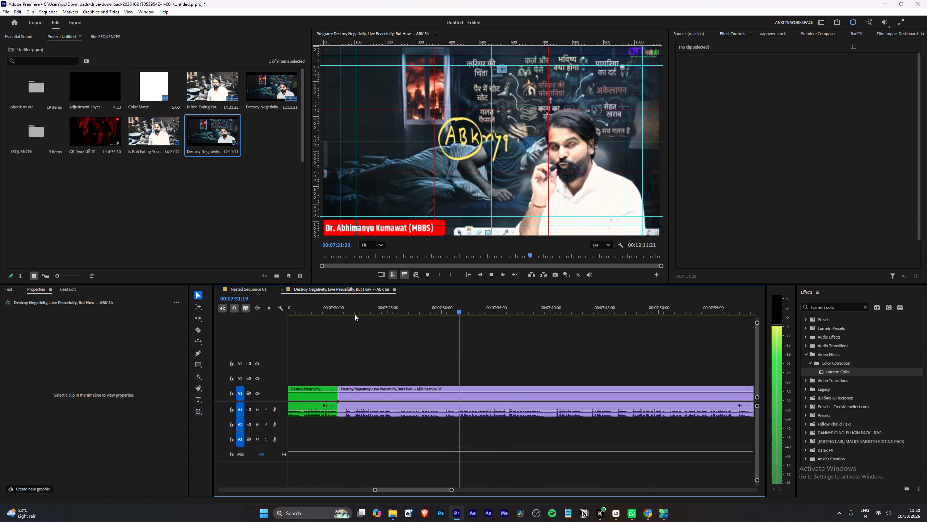
pyautogui.keyDown('alt'); pyautogui.scroll(-2, 354, 313); pyautogui.keyUp('alt')
pyautogui.scroll(-4, 354, 313)
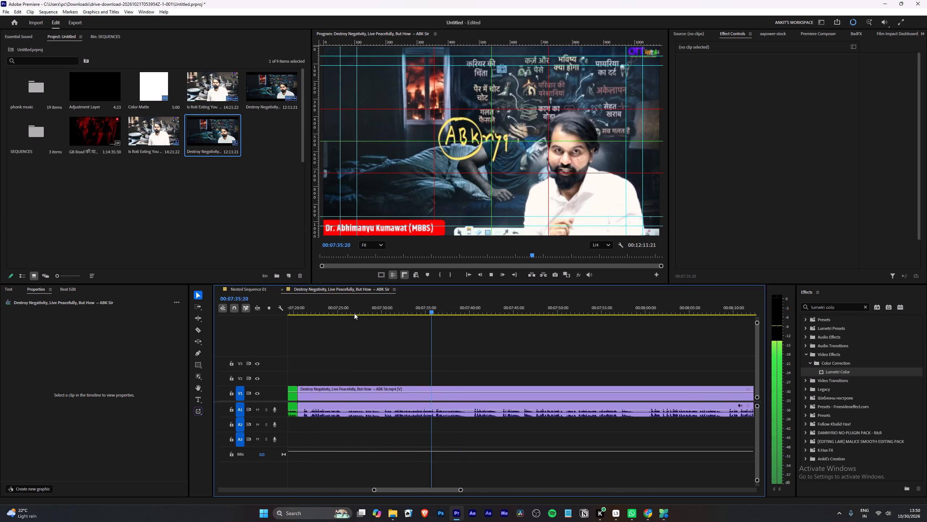
pyautogui.keyDown('alt'); pyautogui.scroll(-4, 354, 313); pyautogui.keyUp('alt')
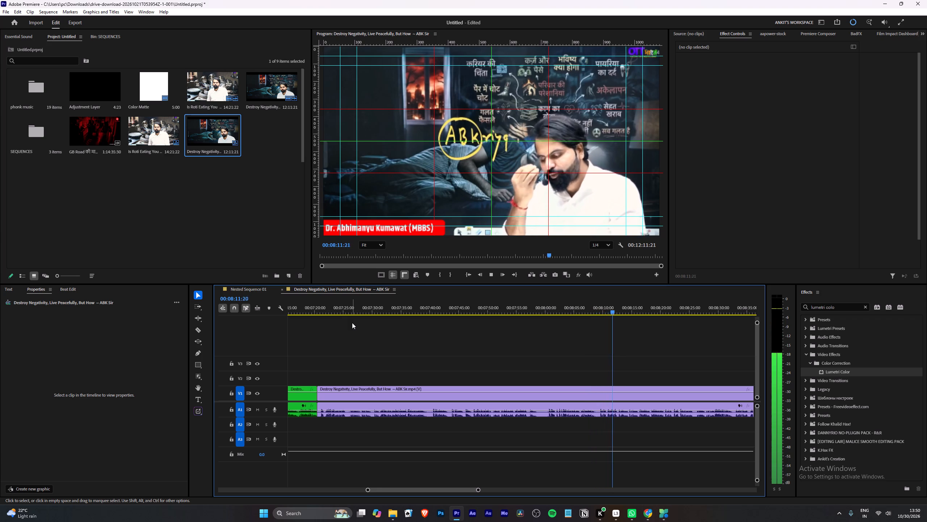
# Split the clip's video and audio at about 00:07:21, just before the speech restarts after the green segment, and resume playback.
pyautogui.click(320, 311)
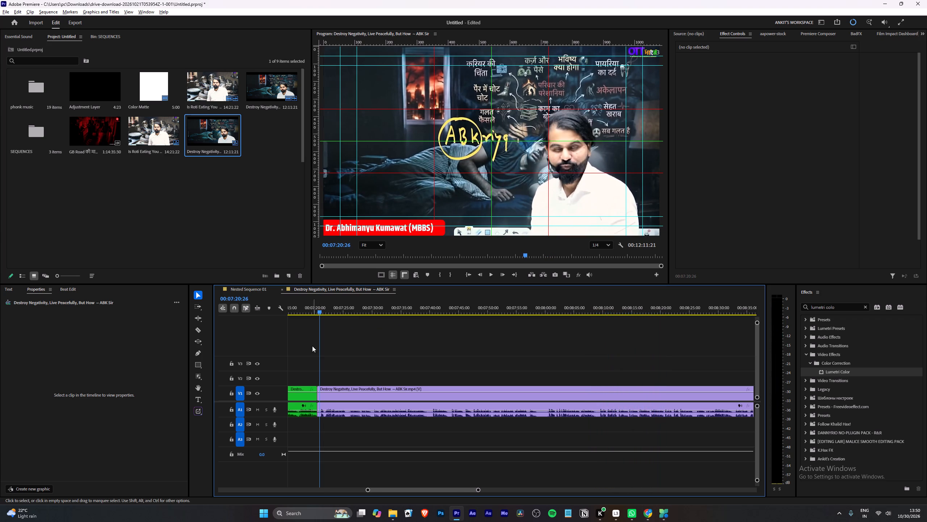
pyautogui.keyDown('alt'); pyautogui.scroll(19, 311, 346); pyautogui.keyUp('alt')
pyautogui.click(326, 309)
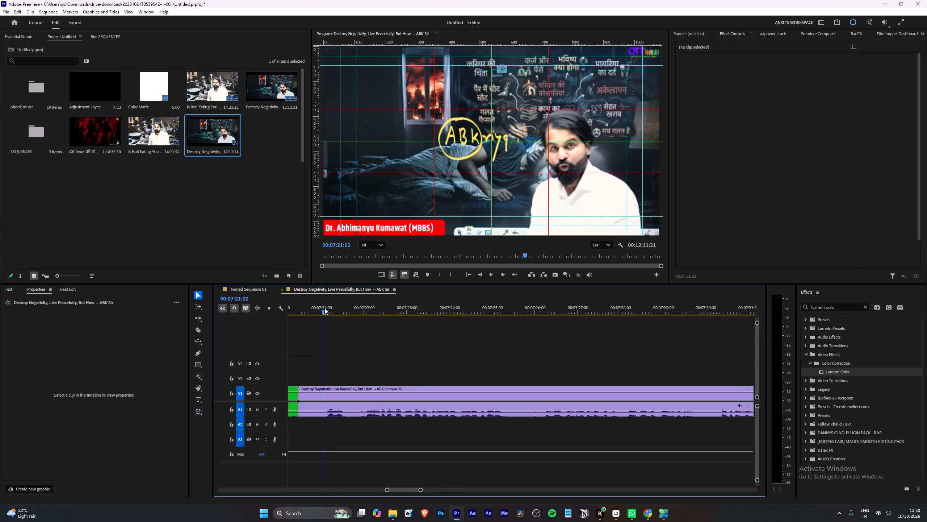
pyautogui.press('w')
pyautogui.press('space')
# Review the talk from the 00:07:21 cut to about 00:07:58 at increased speed, examining speech and waveform for the next pause.
pyautogui.keyDown('alt'); pyautogui.scroll(-17, 327, 336); pyautogui.keyUp('alt')
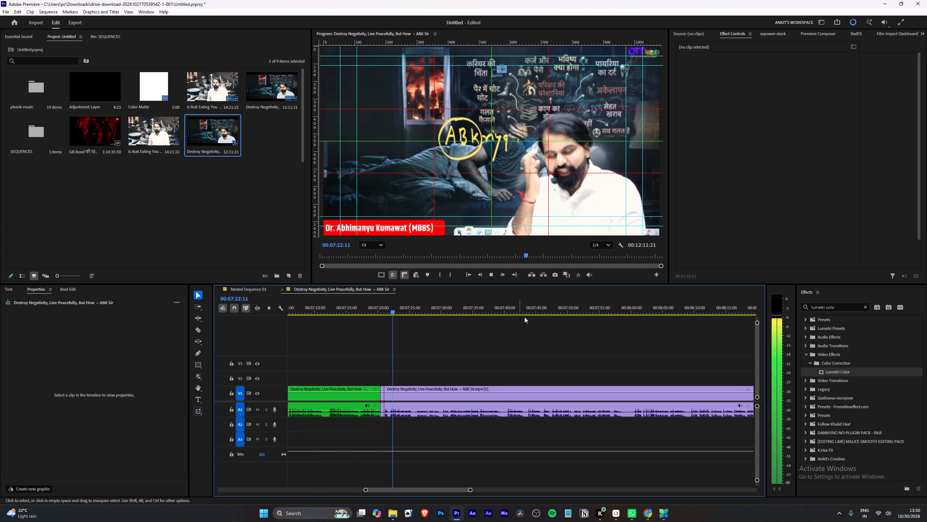
pyautogui.write('ll')
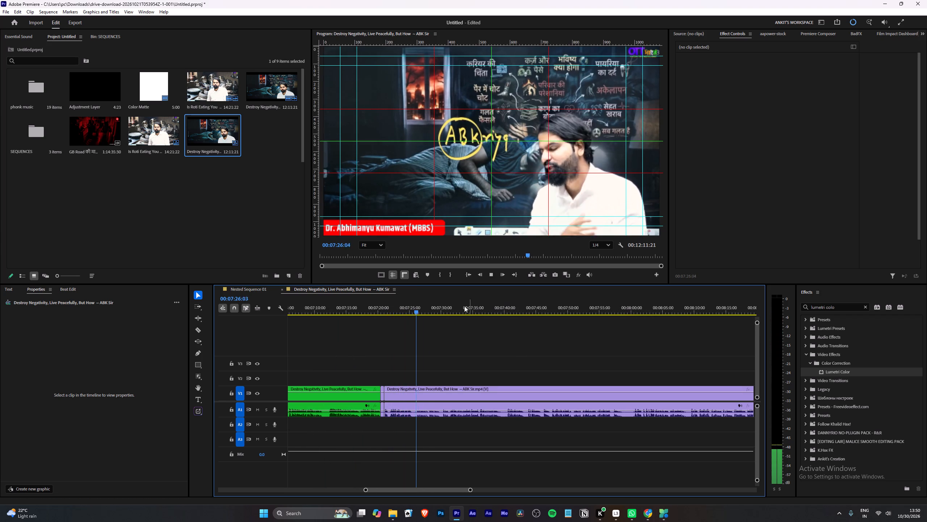
pyautogui.keyDown('alt'); pyautogui.scroll(8, 450, 310); pyautogui.keyUp('alt')
pyautogui.scroll(-3, 448, 323)
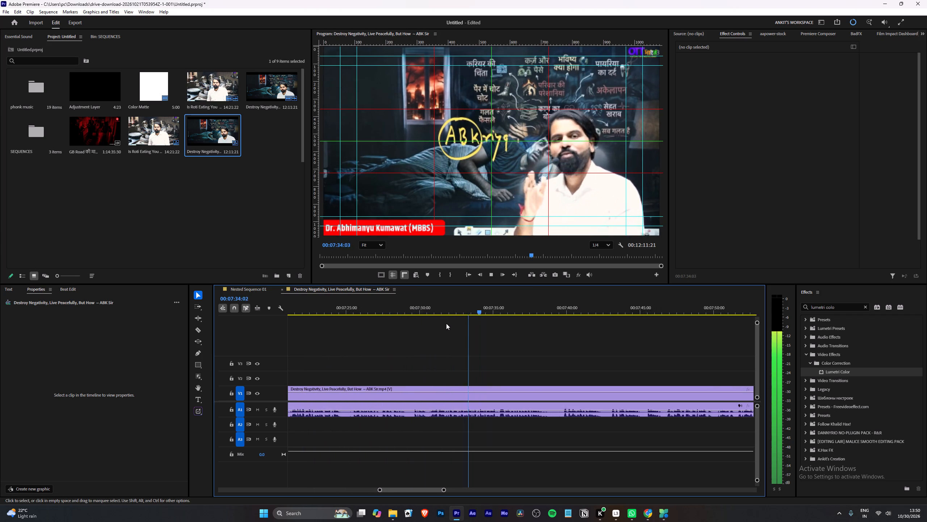
pyautogui.scroll(-8, 446, 323)
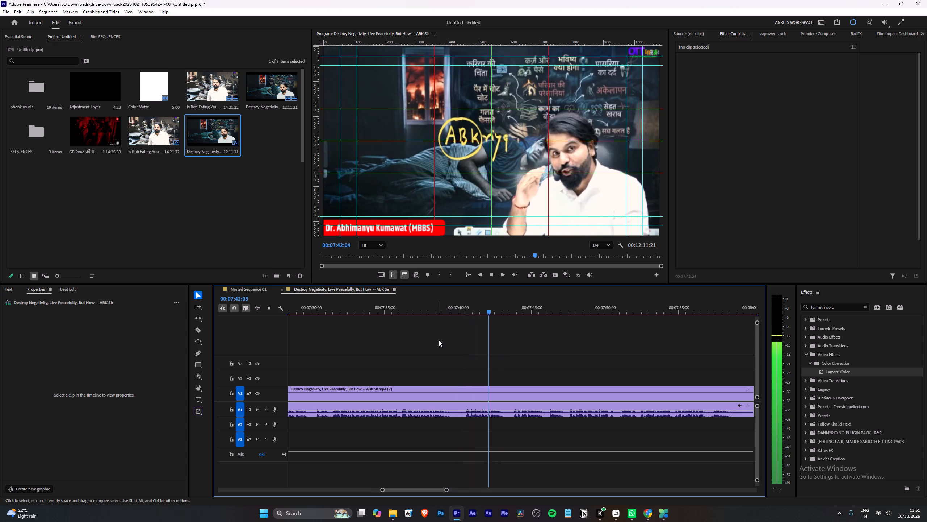
pyautogui.scroll(-4, 439, 340)
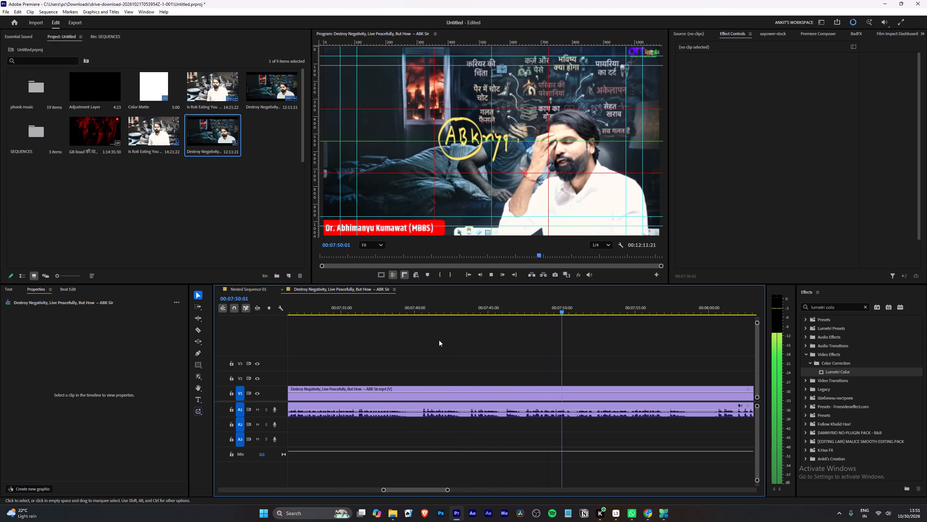
pyautogui.write('jj')
pyautogui.scroll(-8, 511, 332)
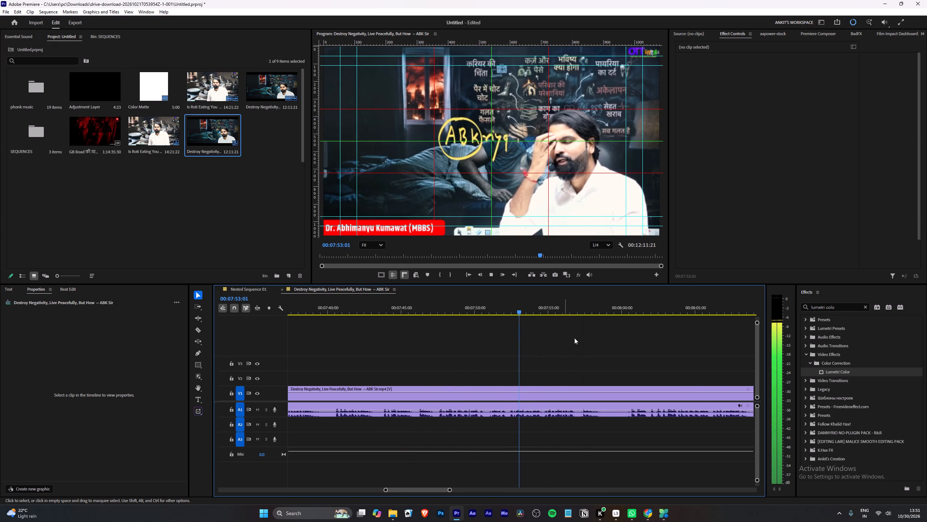
pyautogui.keyDown('alt'); pyautogui.scroll(3, 566, 352); pyautogui.keyUp('alt')
pyautogui.keyDown('alt'); pyautogui.scroll(-4, 566, 352); pyautogui.keyUp('alt')
pyautogui.keyDown('alt'); pyautogui.scroll(3, 571, 355); pyautogui.keyUp('alt')
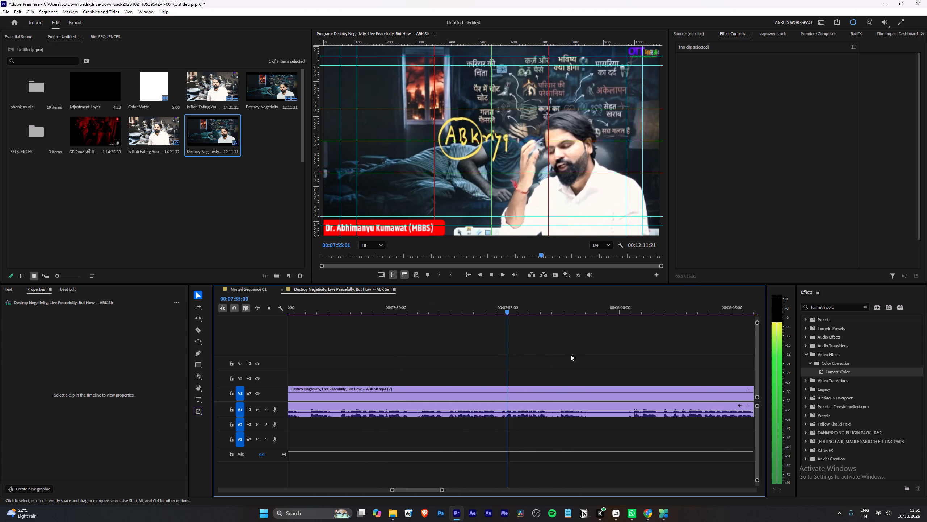
pyautogui.keyDown('alt'); pyautogui.scroll(-4, 571, 355); pyautogui.keyUp('alt')
pyautogui.keyDown('alt'); pyautogui.scroll(5, 605, 360); pyautogui.keyUp('alt')
# Split the clip's video and audio at about 00:07:58 in the speech pause.
pyautogui.click(570, 307)
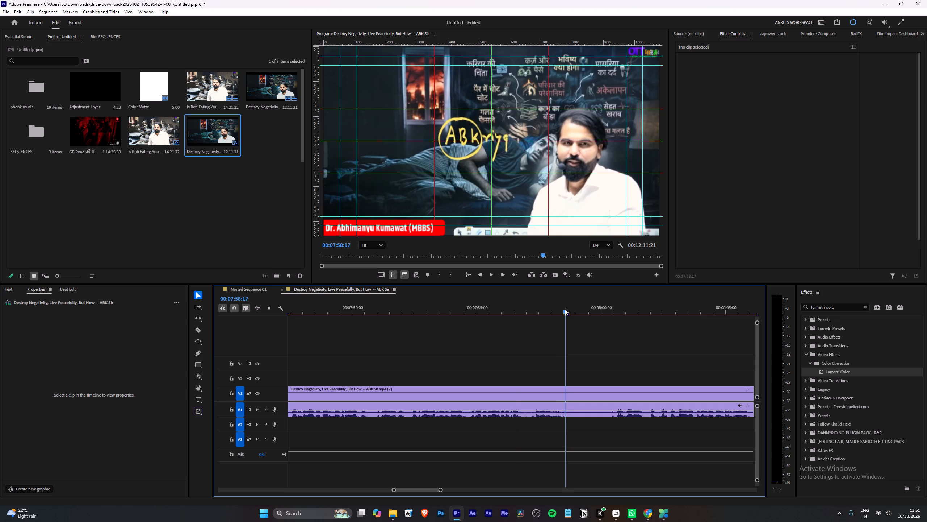
pyautogui.press('w')
# Apply the green GFX label to the segment between the 00:07:21 and 00:07:58 cuts.
pyautogui.rightClick(513, 376)
pyautogui.rightClick(509, 391)
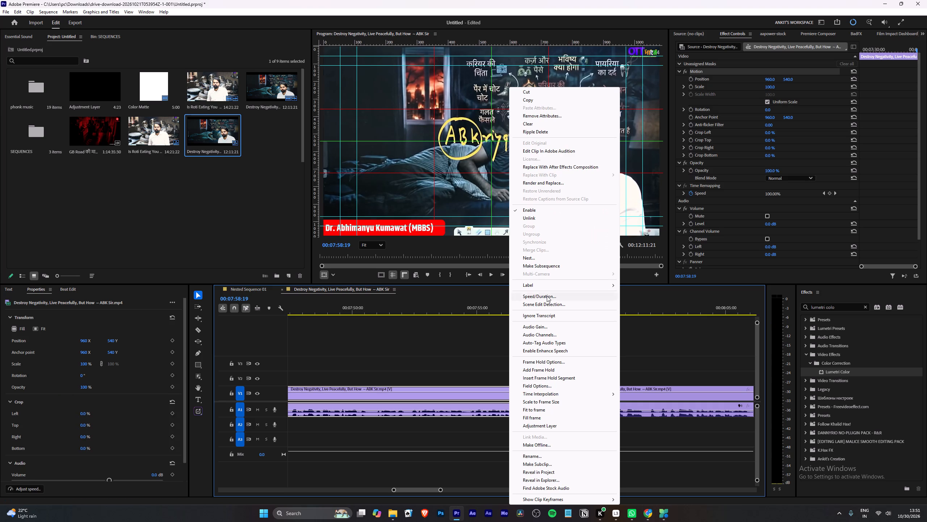
pyautogui.click(547, 291)
pyautogui.click(546, 289)
pyautogui.click(637, 312)
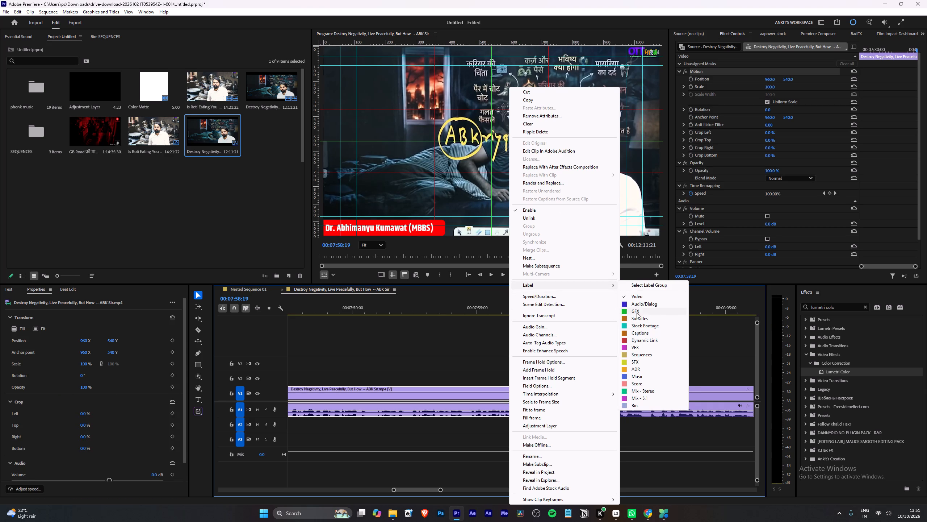
# Review the talk from the 00:07:58 cut to about 00:08:46 at increased speed, examining speech and waveform for the next break.
pyautogui.press('space')
pyautogui.keyDown('alt'); pyautogui.scroll(-9, 559, 357); pyautogui.keyUp('alt')
pyautogui.scroll(-10, 521, 354)
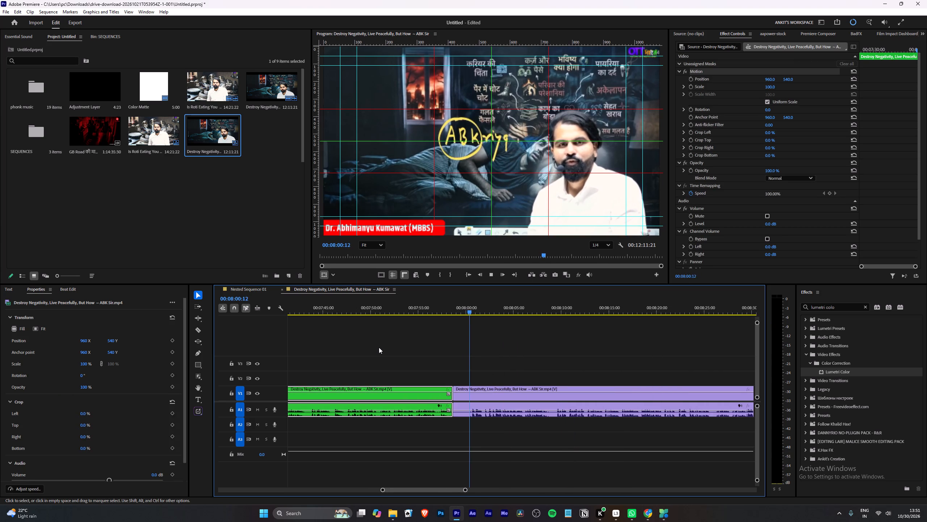
pyautogui.click(379, 347)
pyautogui.keyDown('alt'); pyautogui.scroll(-8, 378, 347); pyautogui.keyUp('alt')
pyautogui.press('l')
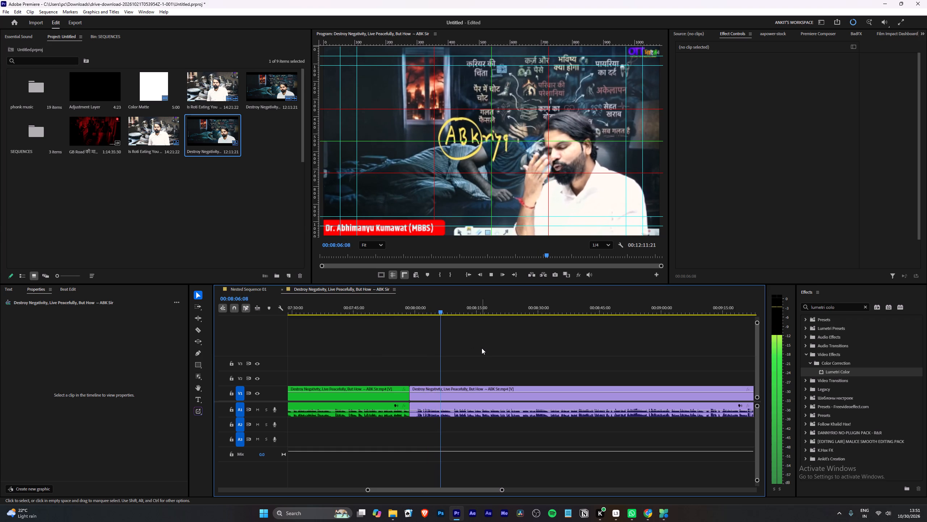
pyautogui.scroll(-5, 481, 346)
pyautogui.write('ll')
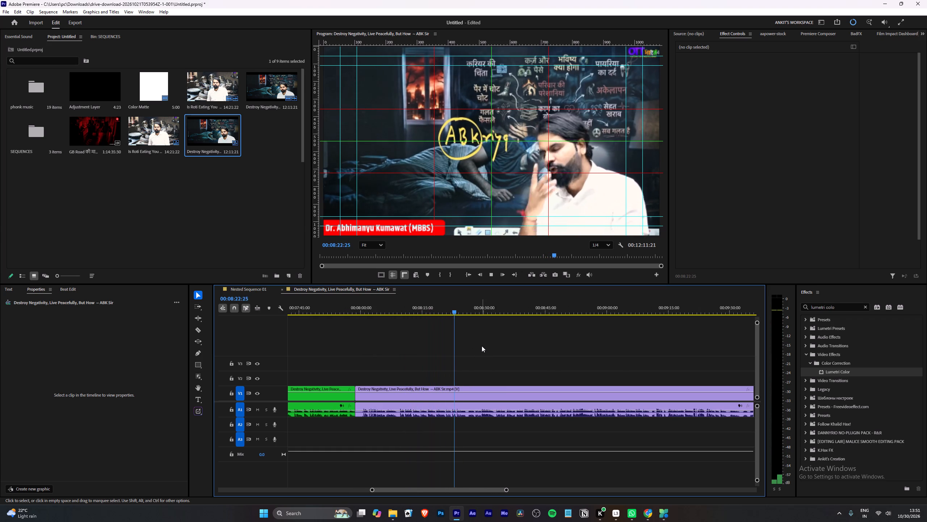
pyautogui.press('space')
pyautogui.press('space')
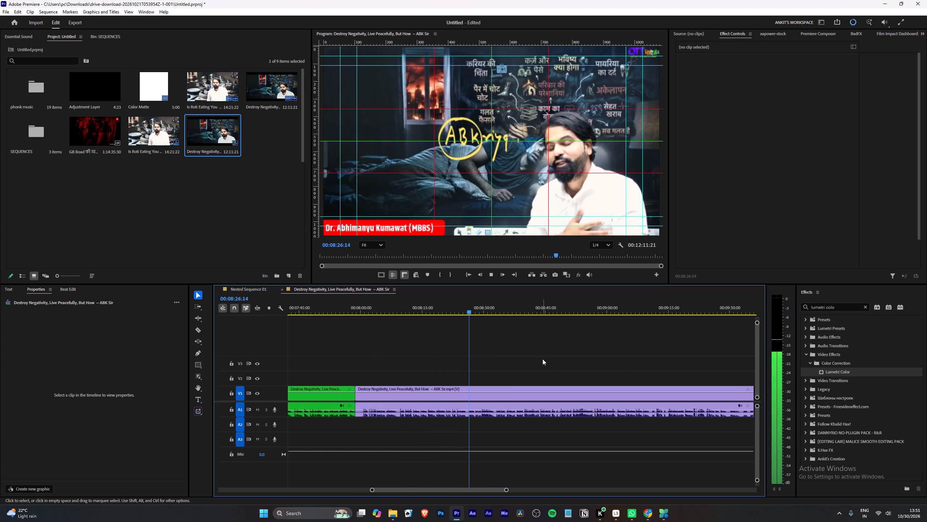
pyautogui.press('l')
pyautogui.keyDown('alt'); pyautogui.scroll(2, 540, 358); pyautogui.keyUp('alt')
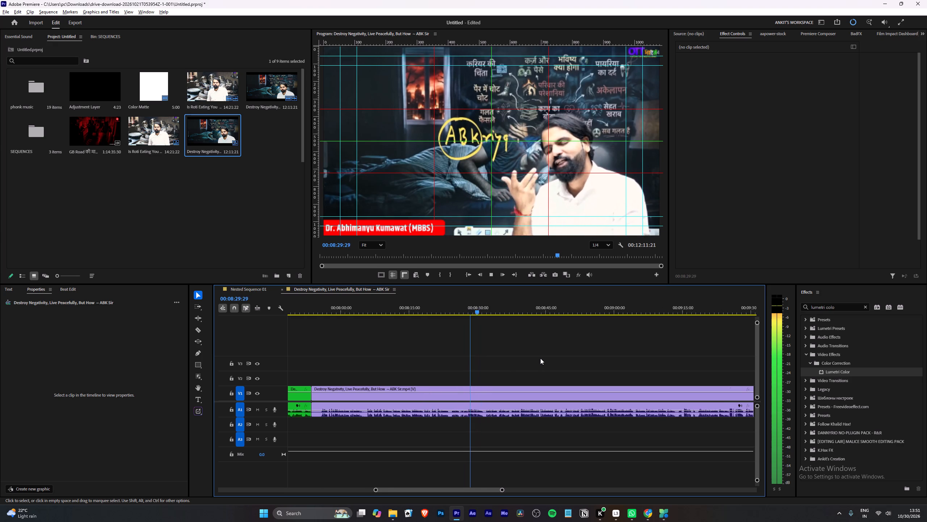
pyautogui.keyDown('alt'); pyautogui.scroll(2, 540, 358); pyautogui.keyUp('alt')
pyautogui.scroll(-5, 540, 358)
pyautogui.keyDown('alt'); pyautogui.scroll(3, 478, 352); pyautogui.keyUp('alt')
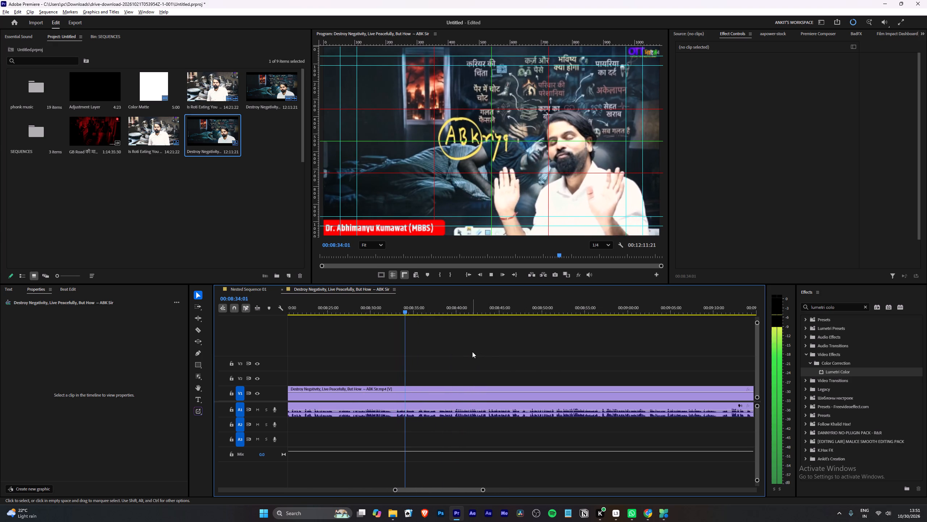
pyautogui.keyDown('alt'); pyautogui.scroll(4, 472, 352); pyautogui.keyUp('alt')
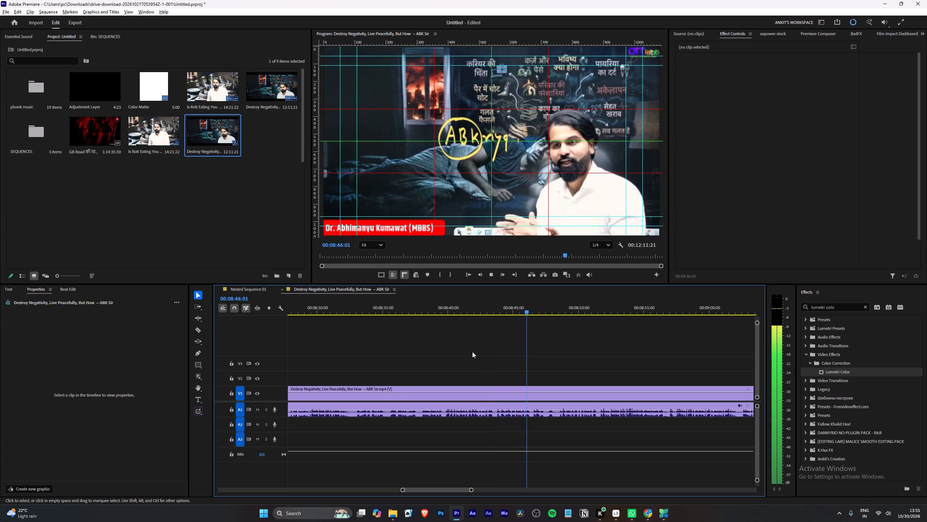
# Continue reviewing the talk to about 00:09:06 while examining the labelled segments and the remaining unsplit portion of the sequence.
pyautogui.scroll(-10, 472, 352)
pyautogui.click(499, 353)
pyautogui.keyDown('alt'); pyautogui.scroll(-7, 499, 353); pyautogui.keyUp('alt')
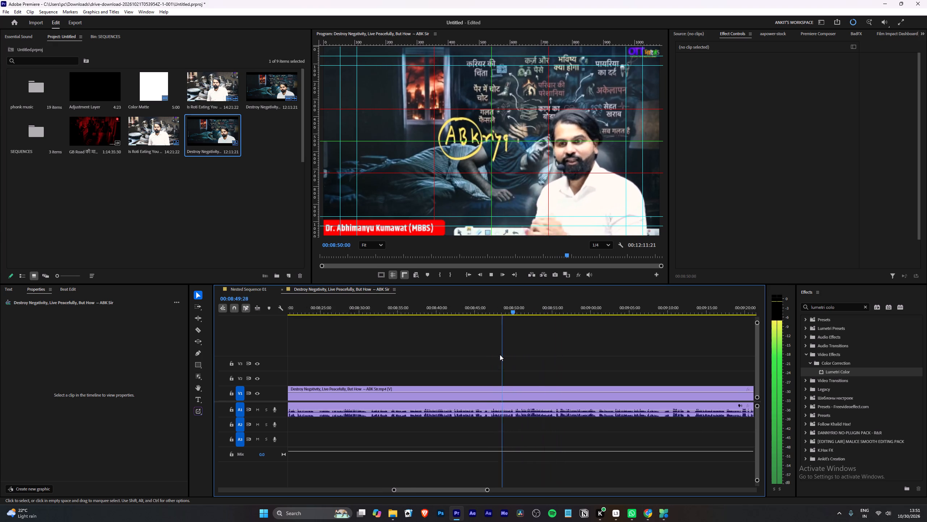
pyautogui.keyDown('alt'); pyautogui.scroll(-19, 500, 355); pyautogui.keyUp('alt')
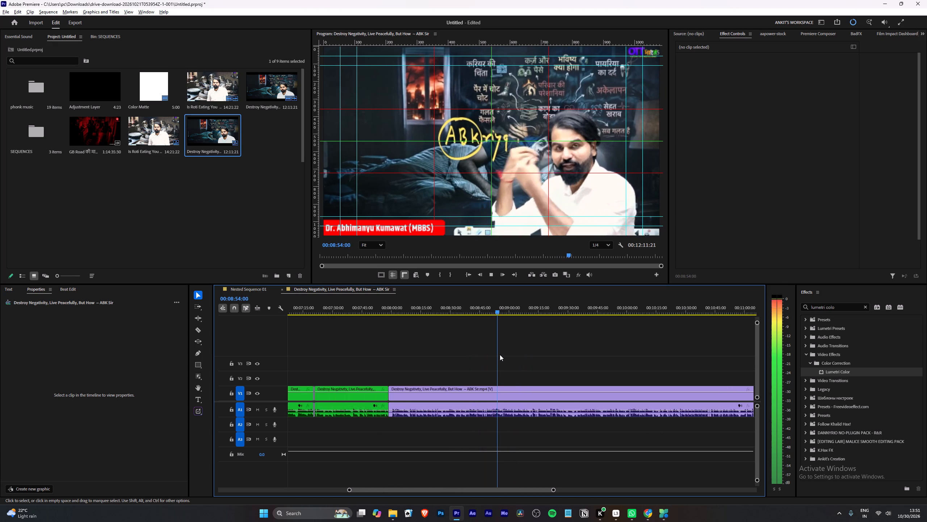
pyautogui.keyDown('alt'); pyautogui.scroll(-20, 500, 355); pyautogui.keyUp('alt')
pyautogui.keyDown('alt'); pyautogui.scroll(-4, 500, 355); pyautogui.keyUp('alt')
pyautogui.keyDown('alt'); pyautogui.scroll(1, 475, 363); pyautogui.keyUp('alt')
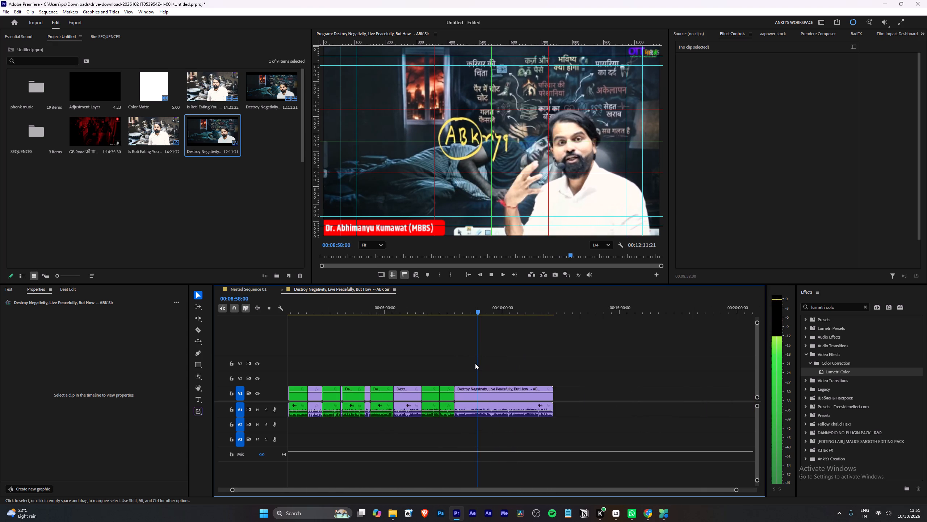
pyautogui.keyDown('alt'); pyautogui.scroll(-9, 474, 363); pyautogui.keyUp('alt')
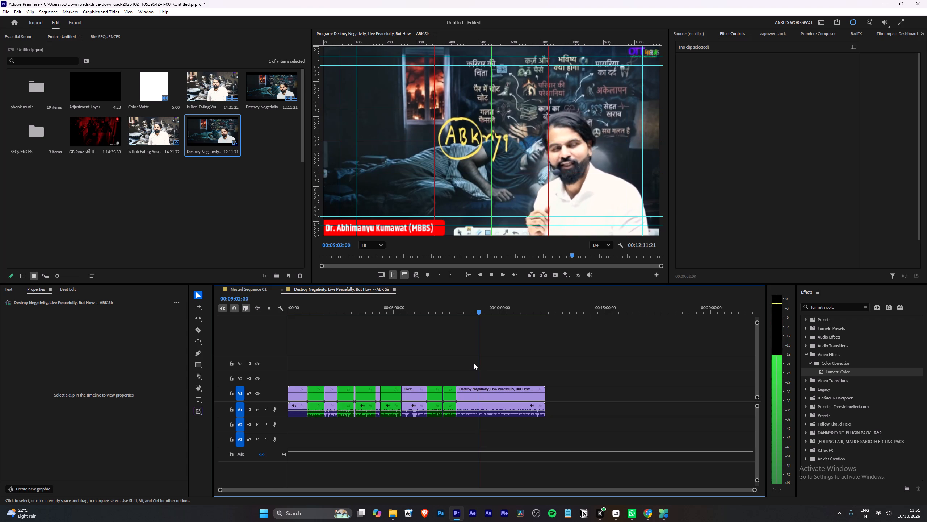
pyautogui.keyDown('alt'); pyautogui.scroll(18, 479, 369); pyautogui.keyUp('alt')
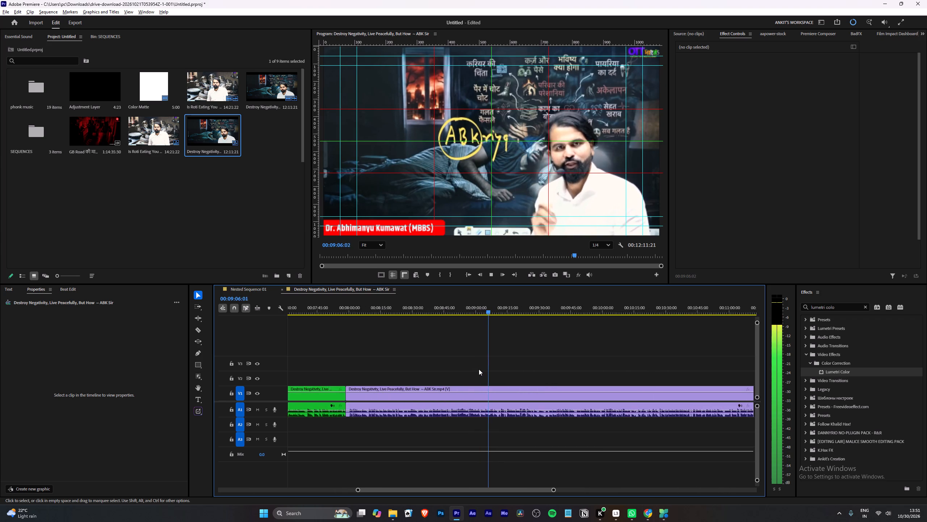
pyautogui.keyDown('alt'); pyautogui.scroll(7, 479, 369); pyautogui.keyUp('alt')
pyautogui.scroll(8, 474, 375)
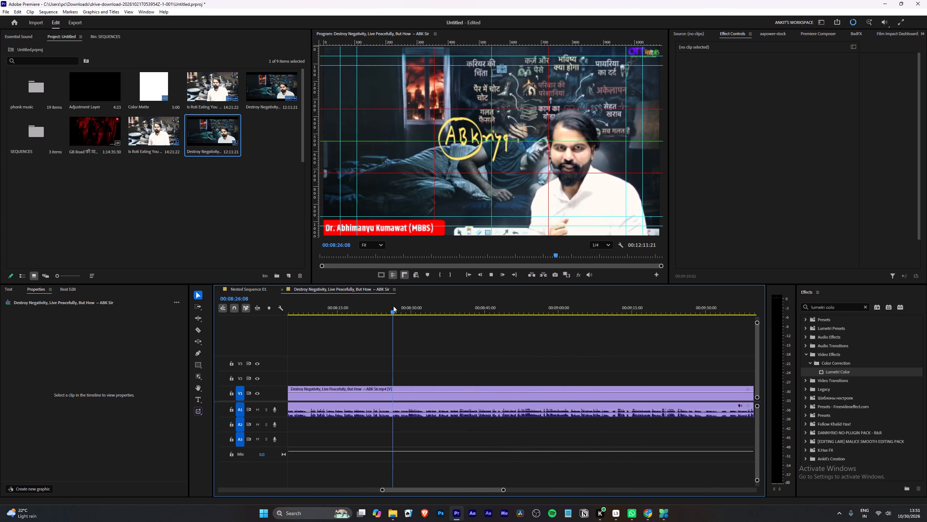
# Replay the unsplit portion from about 00:08:26 to 00:08:34, examining the speech and waveform for a break.
pyautogui.click(393, 306)
pyautogui.press('space')
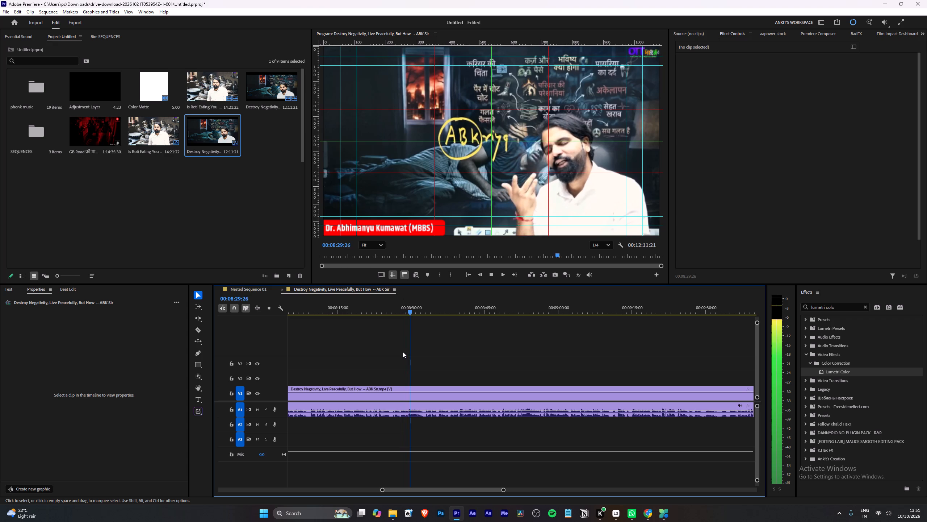
pyautogui.keyDown('alt'); pyautogui.scroll(8, 403, 352); pyautogui.keyUp('alt')
pyautogui.scroll(4, 482, 352)
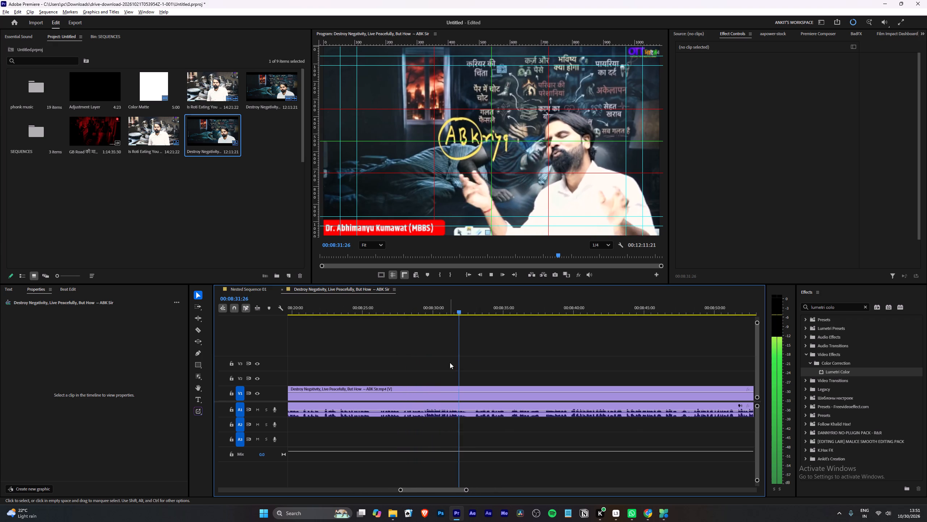
pyautogui.keyDown('alt'); pyautogui.scroll(4, 448, 361); pyautogui.keyUp('alt')
pyautogui.keyDown('alt'); pyautogui.scroll(-5, 468, 329); pyautogui.keyUp('alt')
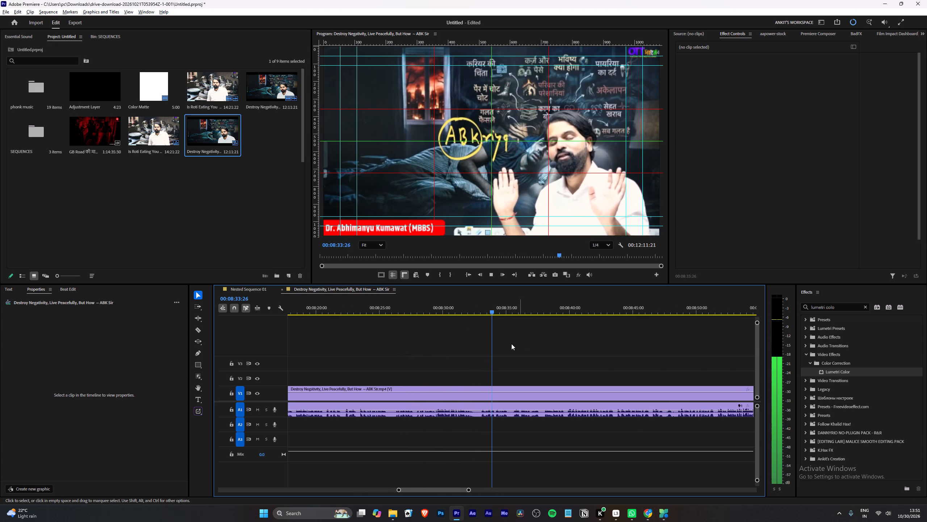
pyautogui.keyDown('alt'); pyautogui.scroll(-5, 421, 332); pyautogui.keyUp('alt')
# Review the talk again from shortly after the 00:07:58 cut to about 00:08:28, examining the speech for a segment ending.
pyautogui.moveTo(340, 304); pyautogui.dragTo(324, 312)
pyautogui.moveTo(318, 314); pyautogui.dragTo(314, 314)
pyautogui.scroll(4, 433, 336)
pyautogui.press('space')
pyautogui.scroll(5, 423, 357)
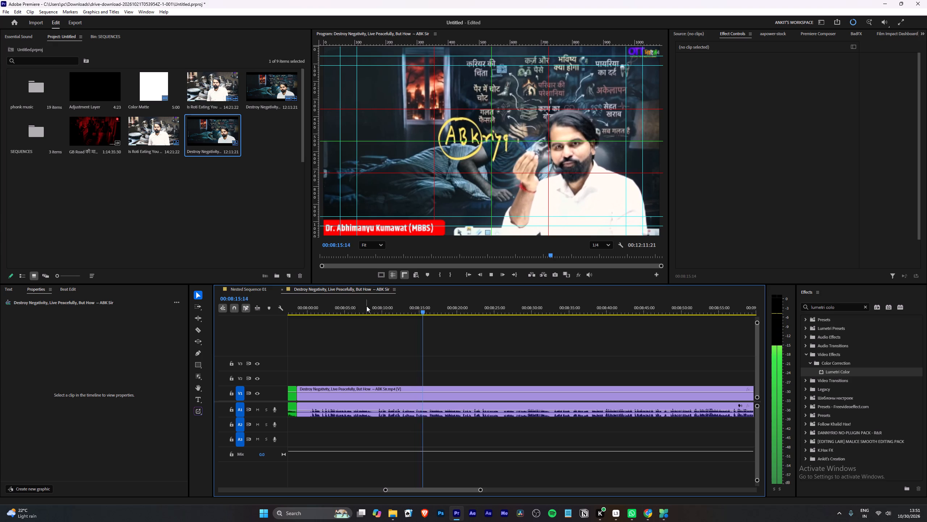
pyautogui.keyDown('alt'); pyautogui.scroll(3, 495, 329); pyautogui.keyUp('alt')
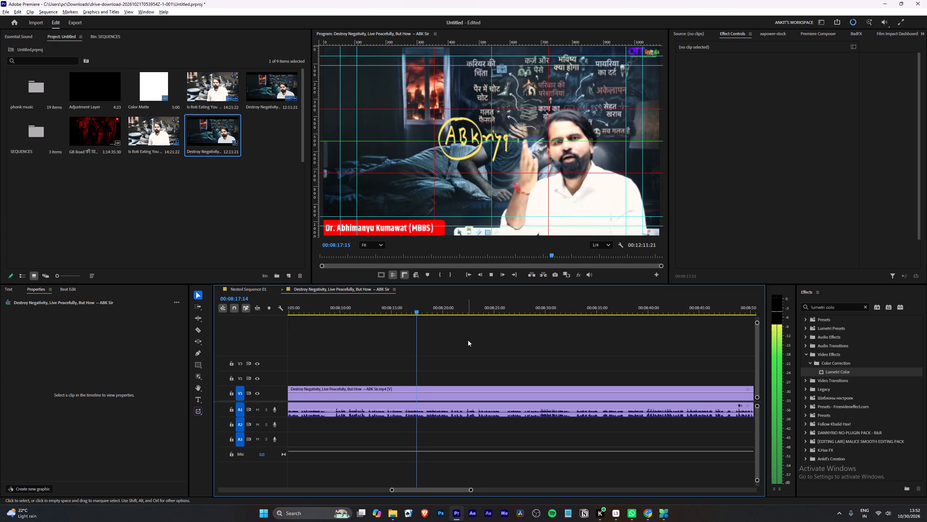
pyautogui.keyDown('alt'); pyautogui.scroll(3, 468, 340); pyautogui.keyUp('alt')
pyautogui.press('l')
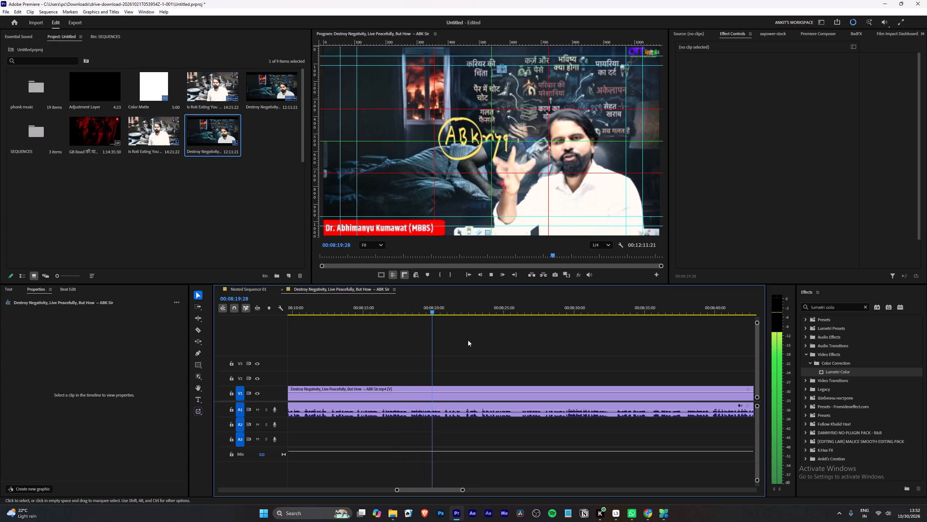
pyautogui.scroll(-5, 468, 340)
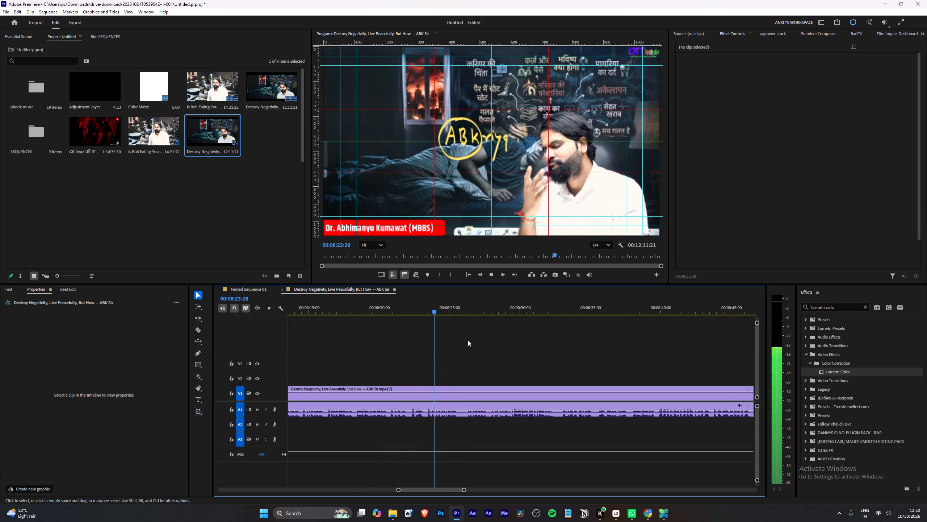
pyautogui.press('space')
pyautogui.press('space')
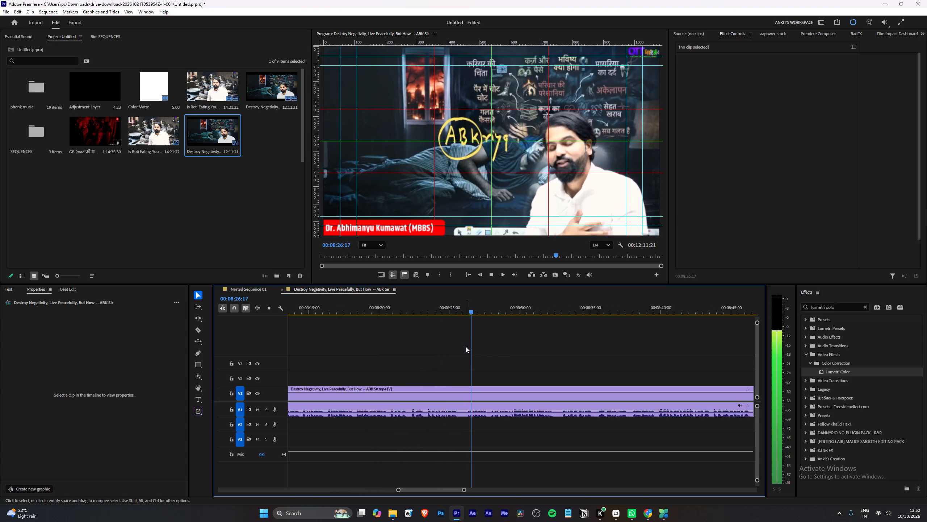
pyautogui.keyDown('alt'); pyautogui.scroll(2, 485, 368); pyautogui.keyUp('alt')
pyautogui.keyDown('alt'); pyautogui.scroll(-12, 485, 368); pyautogui.keyUp('alt')
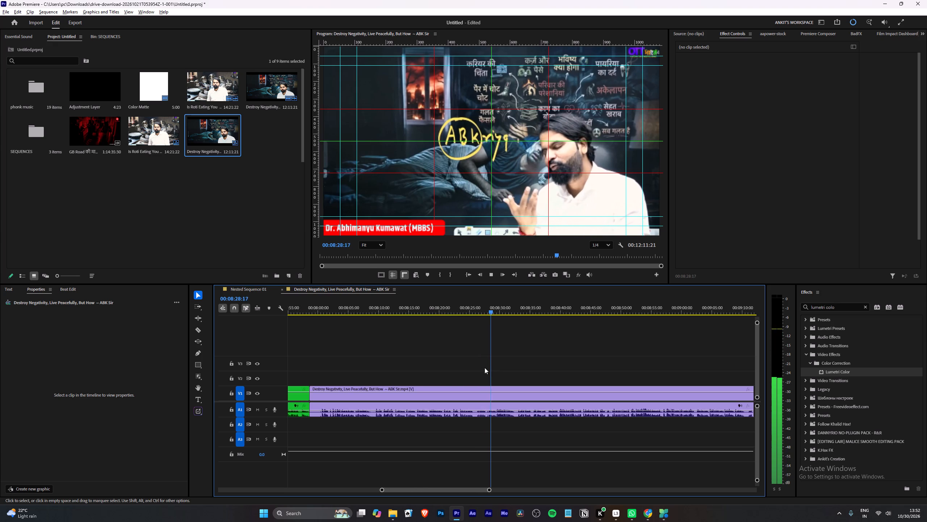
pyautogui.keyDown('alt'); pyautogui.scroll(-3, 485, 368); pyautogui.keyUp('alt')
pyautogui.click(387, 302)
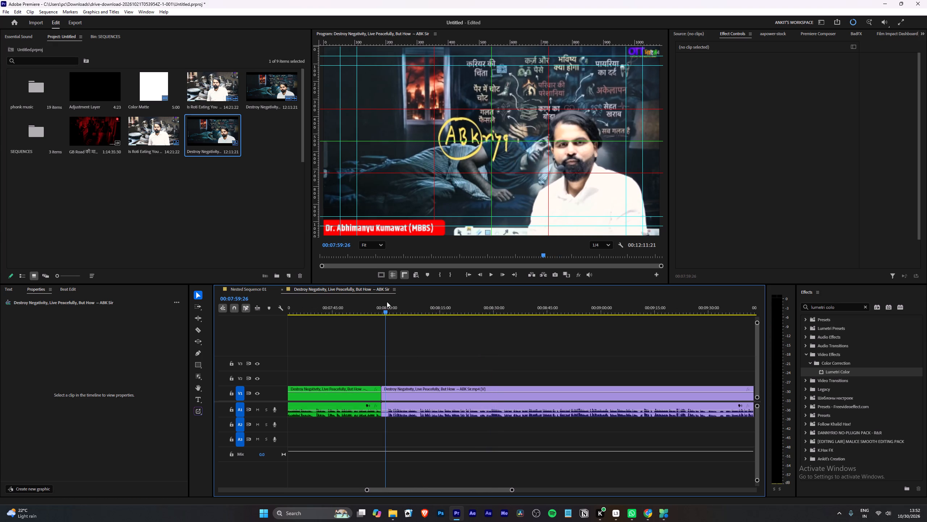
pyautogui.press('space')
# Review the talk from about 00:08:37 to 00:09:14 at increased speed, examining speech and waveform for the next break.
pyautogui.moveTo(498, 309); pyautogui.dragTo(519, 312)
pyautogui.press('space')
pyautogui.keyDown('alt'); pyautogui.scroll(5, 518, 314); pyautogui.keyUp('alt')
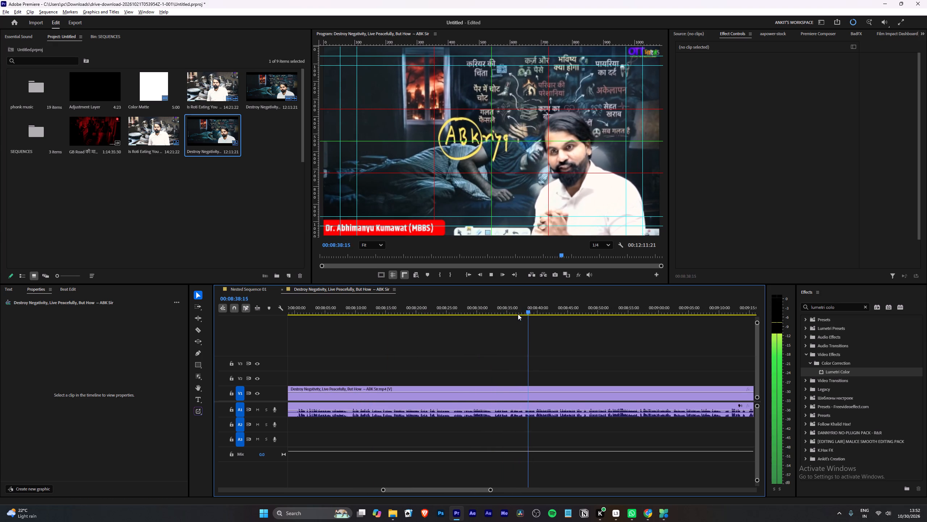
pyautogui.write('ll')
pyautogui.keyDown('alt'); pyautogui.scroll(-4, 521, 302); pyautogui.keyUp('alt')
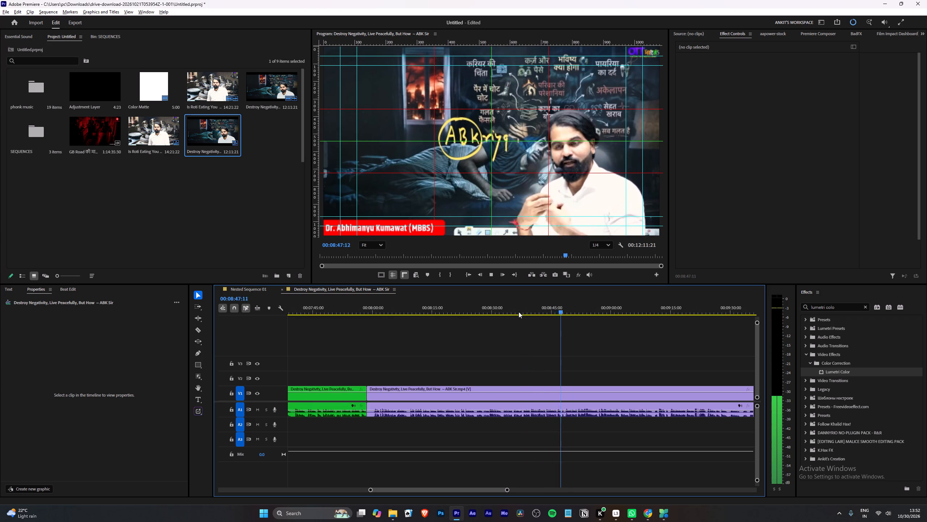
pyautogui.scroll(-6, 519, 312)
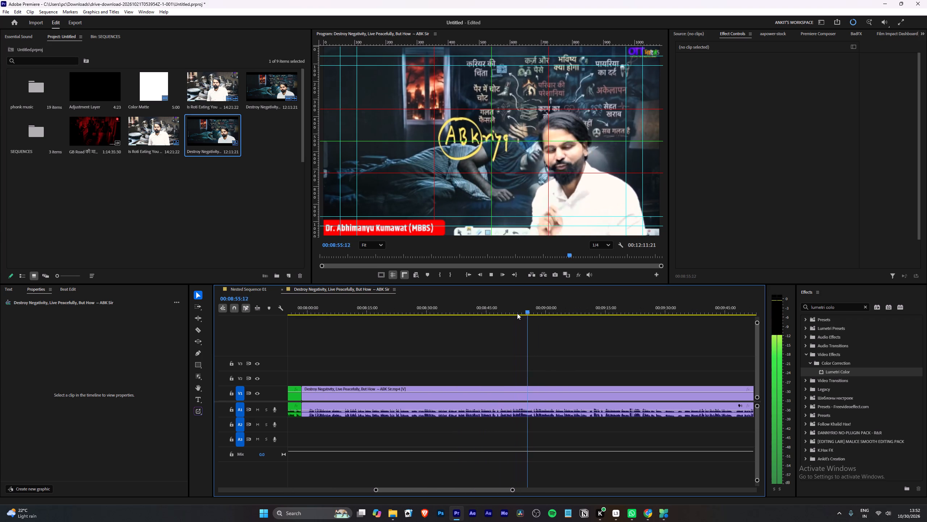
pyautogui.scroll(-4, 527, 328)
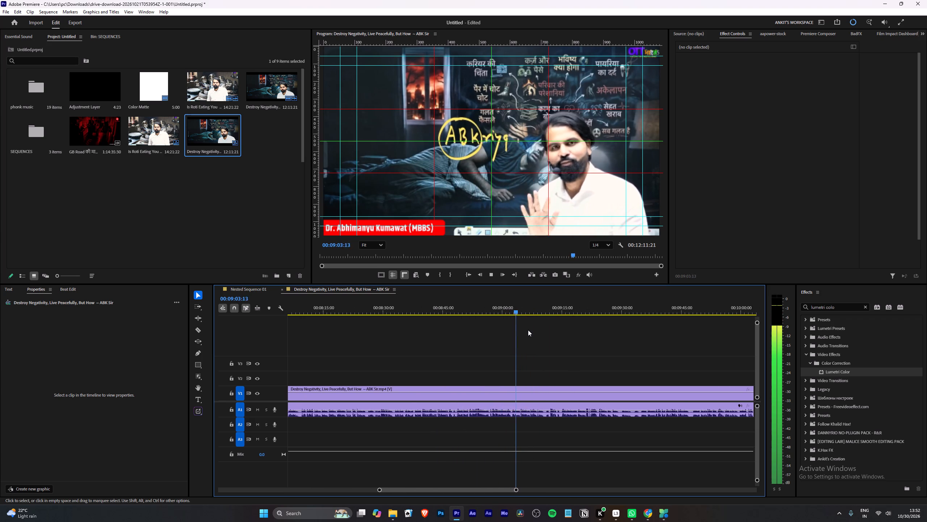
pyautogui.press('space')
pyautogui.press('space')
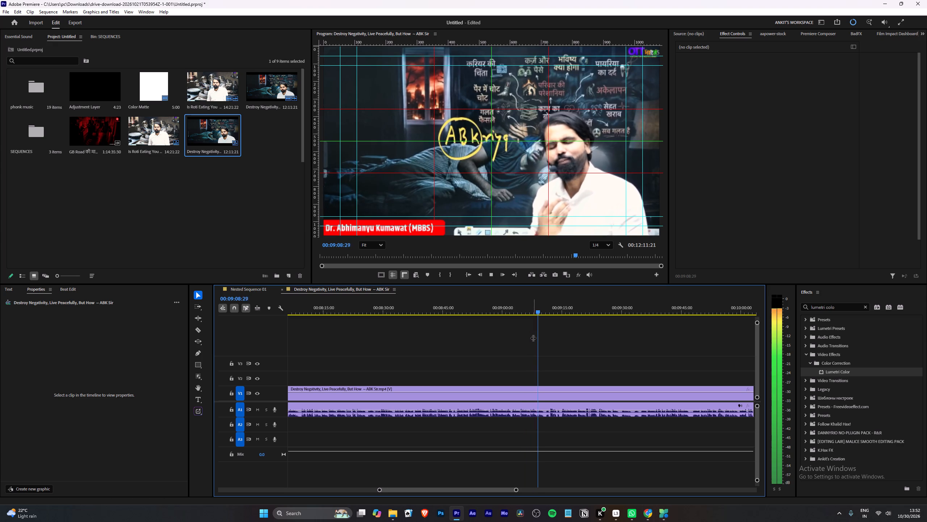
pyautogui.scroll(-6, 533, 338)
pyautogui.keyDown('alt'); pyautogui.scroll(-8, 534, 347); pyautogui.keyUp('alt')
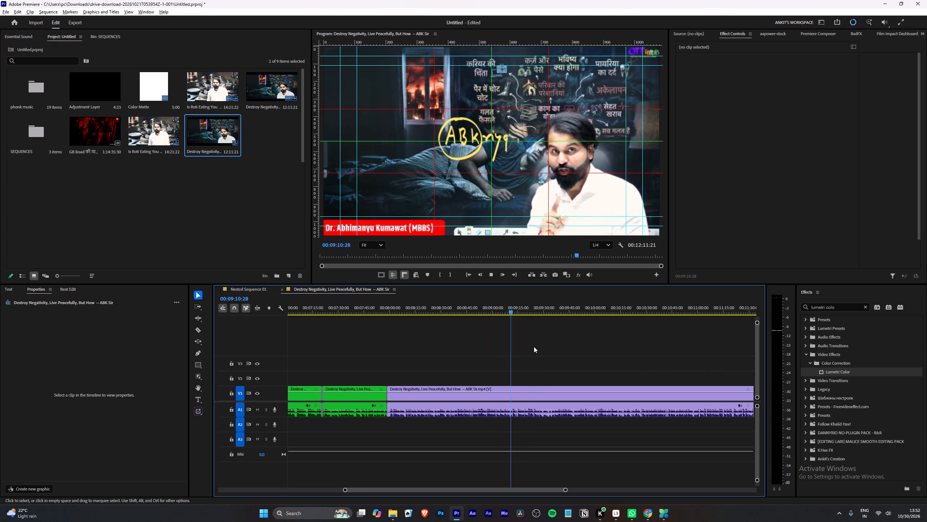
pyautogui.keyDown('alt'); pyautogui.scroll(-4, 534, 347); pyautogui.keyUp('alt')
pyautogui.keyDown('alt'); pyautogui.scroll(8, 534, 347); pyautogui.keyUp('alt')
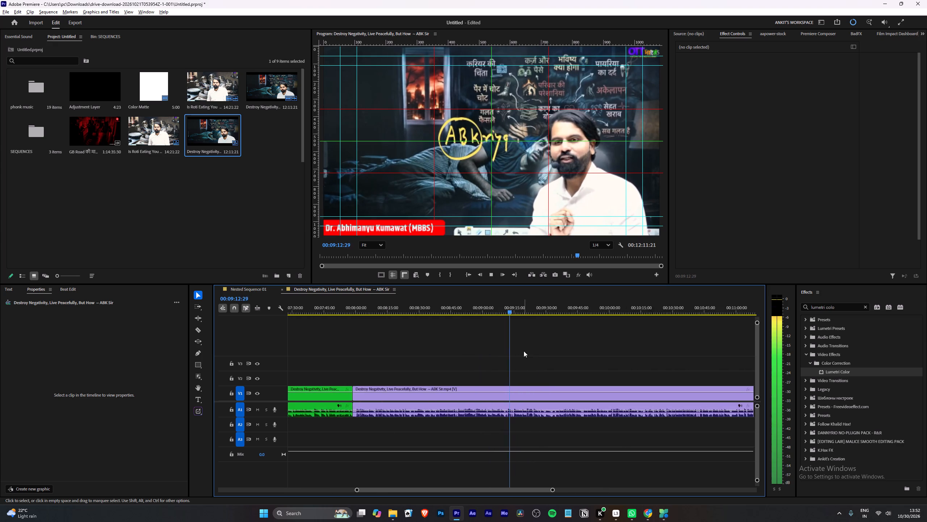
pyautogui.keyDown('alt'); pyautogui.scroll(8, 524, 351); pyautogui.keyUp('alt')
pyautogui.keyDown('alt'); pyautogui.scroll(9, 493, 313); pyautogui.keyUp('alt')
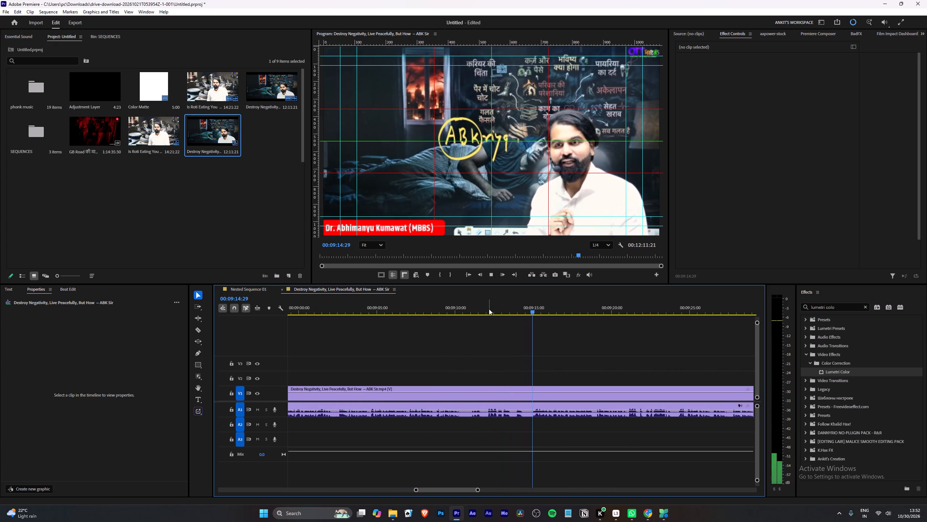
# Replay the pause near 00:09:13 and split the clip's video and audio at about 00:09:12.
pyautogui.click(489, 309)
pyautogui.press('space')
pyautogui.keyDown('alt'); pyautogui.scroll(-10, 496, 341); pyautogui.keyUp('alt')
pyautogui.scroll(-2, 496, 342)
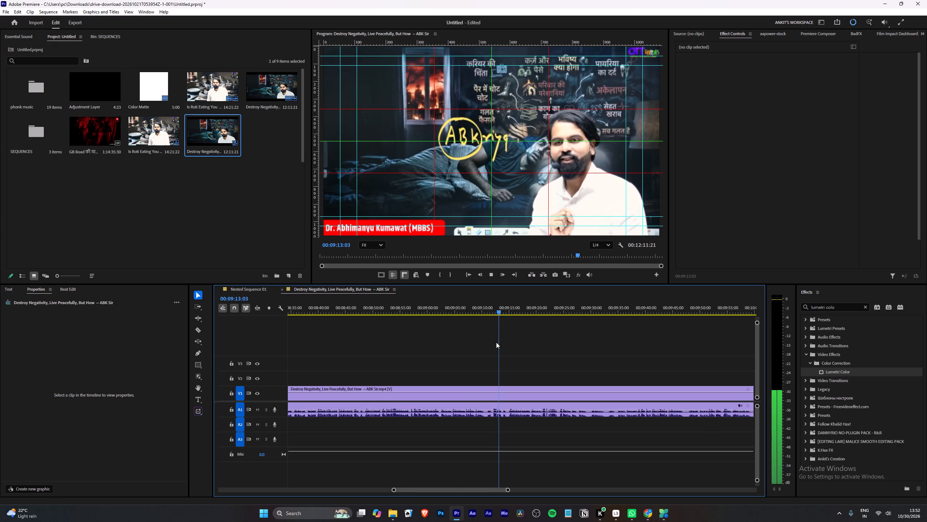
pyautogui.scroll(-2, 496, 342)
pyautogui.keyDown('alt'); pyautogui.scroll(13, 451, 350); pyautogui.keyUp('alt')
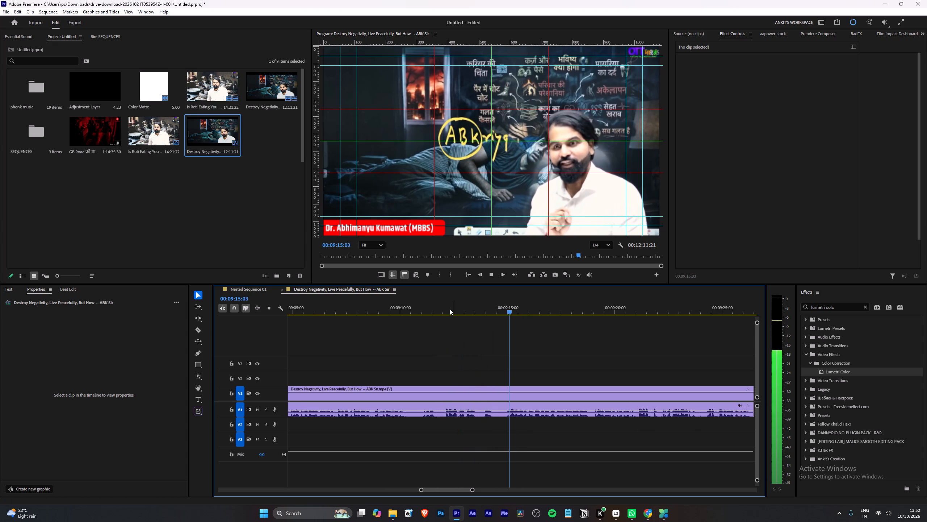
pyautogui.click(450, 309)
pyautogui.click(448, 309)
pyautogui.press('w')
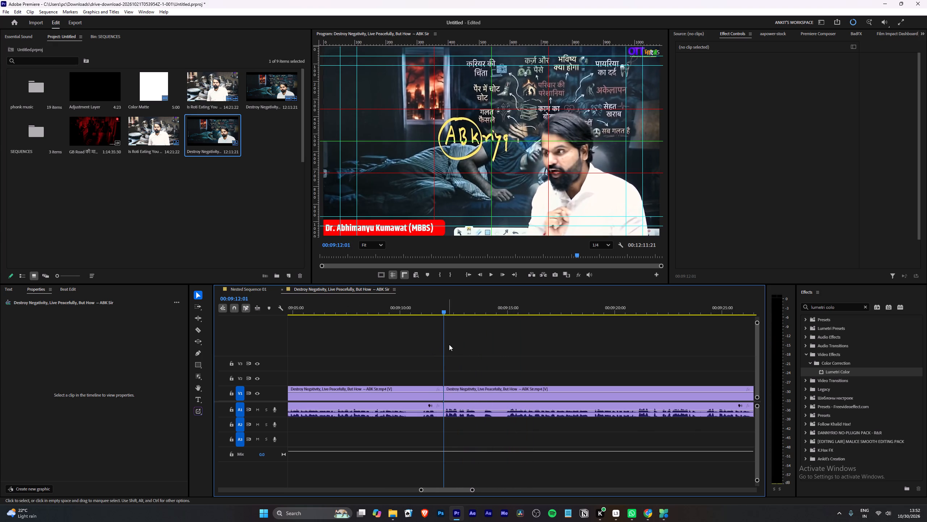
# Review the talk from the 00:09:12 cut to about 00:10:10 at increased speed, examining speech and waveform for the next break.
pyautogui.press('space')
pyautogui.keyDown('alt'); pyautogui.scroll(-19, 451, 362); pyautogui.keyUp('alt')
pyautogui.press('l')
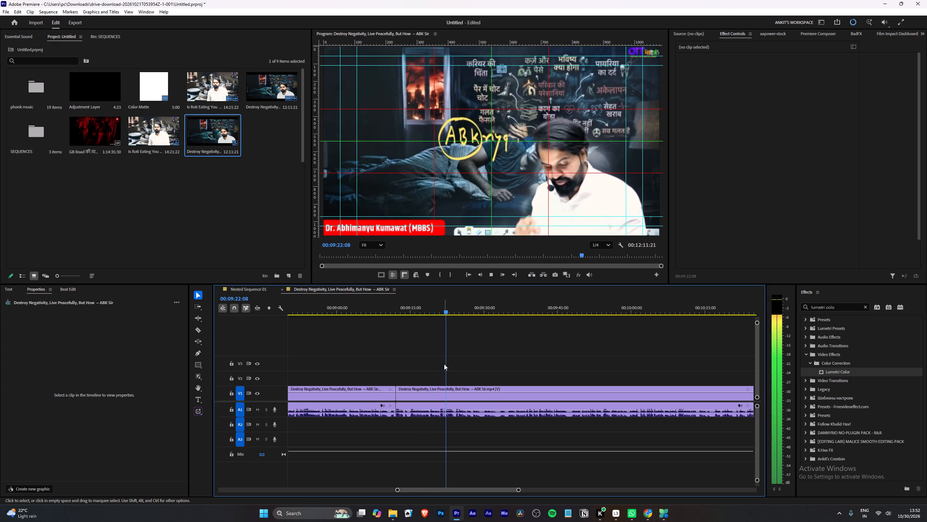
pyautogui.keyDown('alt'); pyautogui.scroll(3, 453, 381); pyautogui.keyUp('alt')
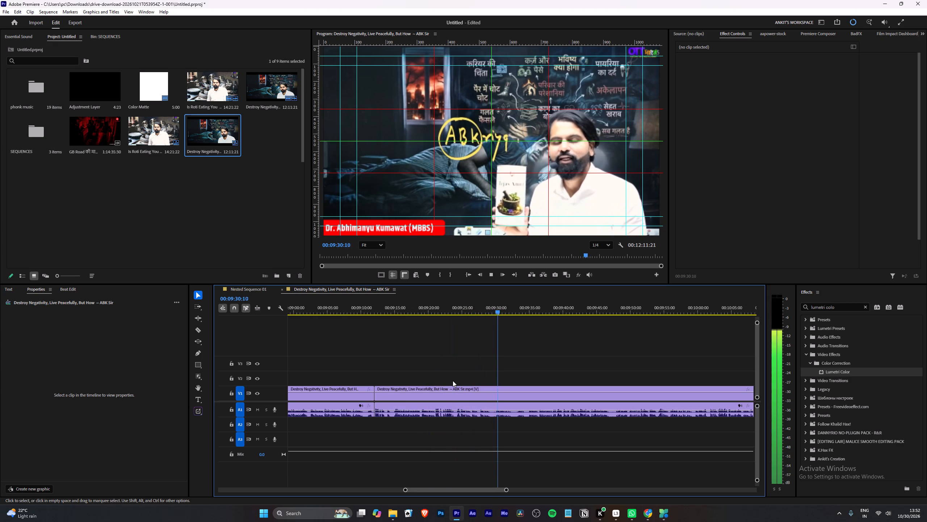
pyautogui.scroll(-4, 453, 381)
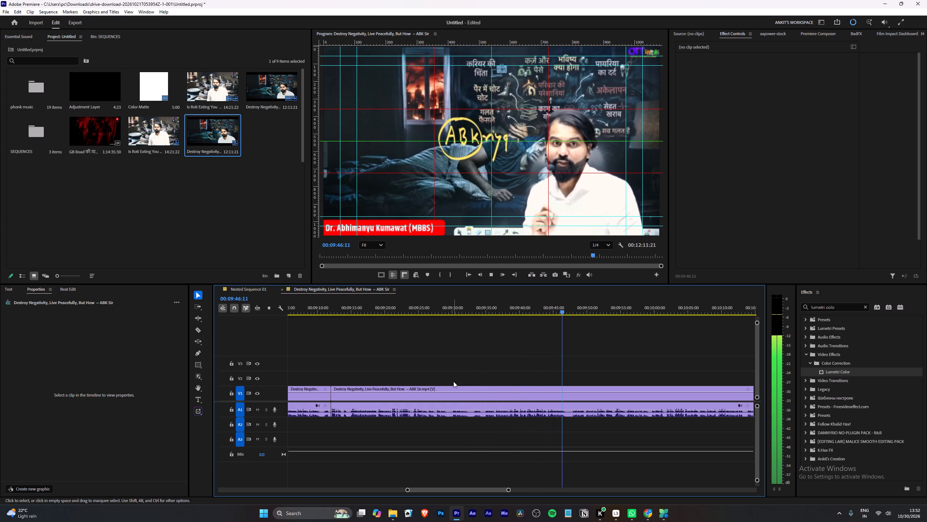
pyautogui.scroll(-13, 455, 382)
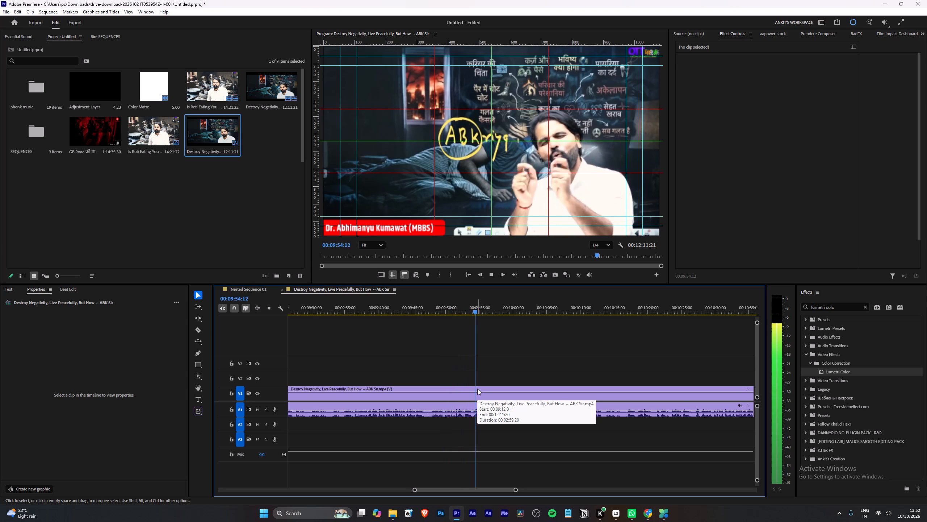
pyautogui.scroll(-3, 477, 389)
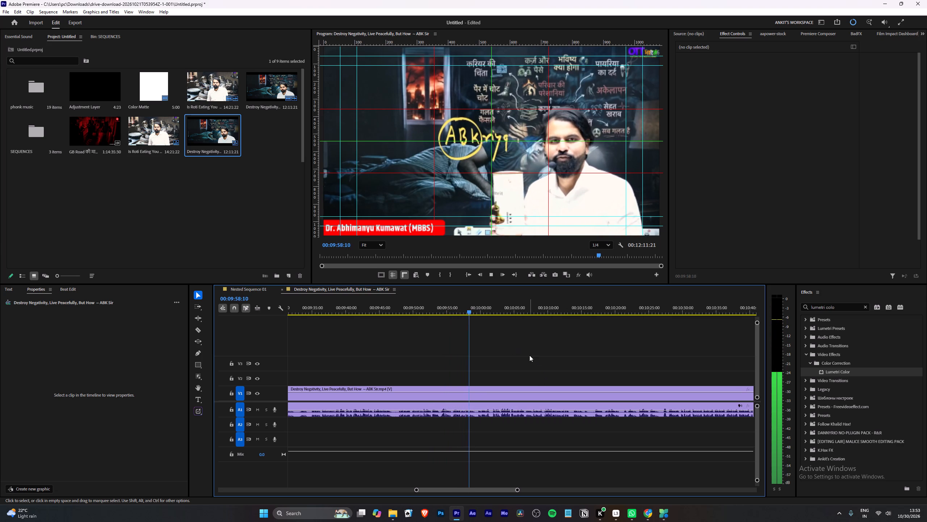
pyautogui.keyDown('alt'); pyautogui.scroll(9, 529, 355); pyautogui.keyUp('alt')
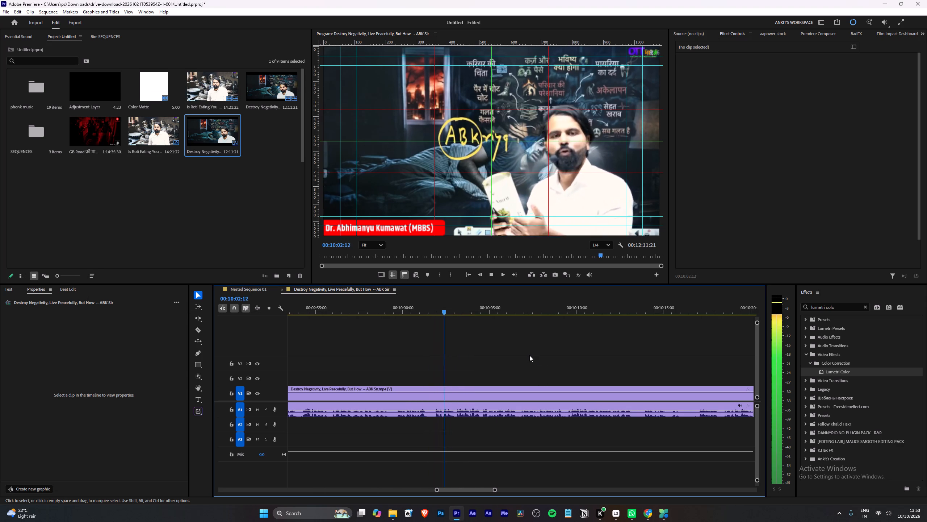
pyautogui.keyDown('alt'); pyautogui.scroll(2, 550, 355); pyautogui.keyUp('alt')
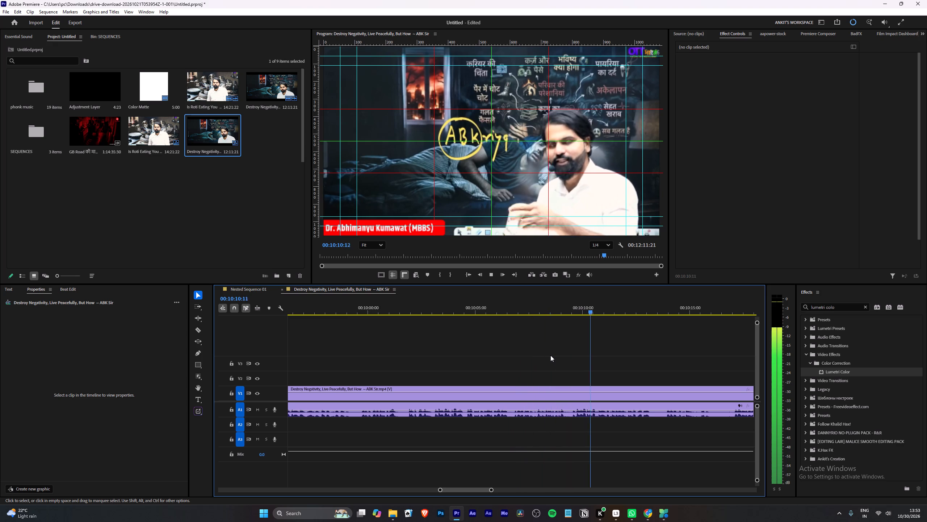
# Locate the speech pause just before 00:10:09 and split the clip's video and audio at 00:10:08:26.
pyautogui.scroll(-3, 550, 355)
pyautogui.moveTo(534, 310); pyautogui.dragTo(537, 309)
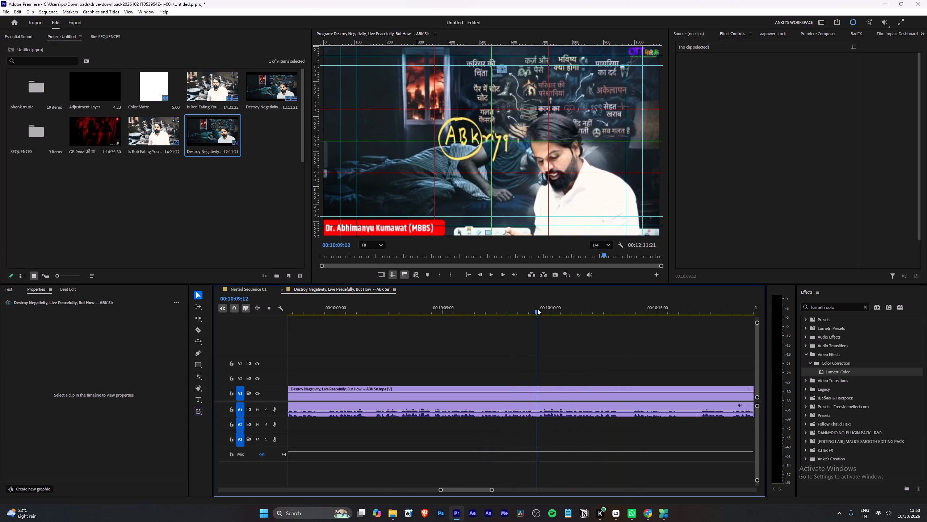
pyautogui.moveTo(537, 309); pyautogui.dragTo(511, 318)
pyautogui.press('space')
pyautogui.keyDown('alt'); pyautogui.scroll(2, 525, 347); pyautogui.keyUp('alt')
pyautogui.press('space')
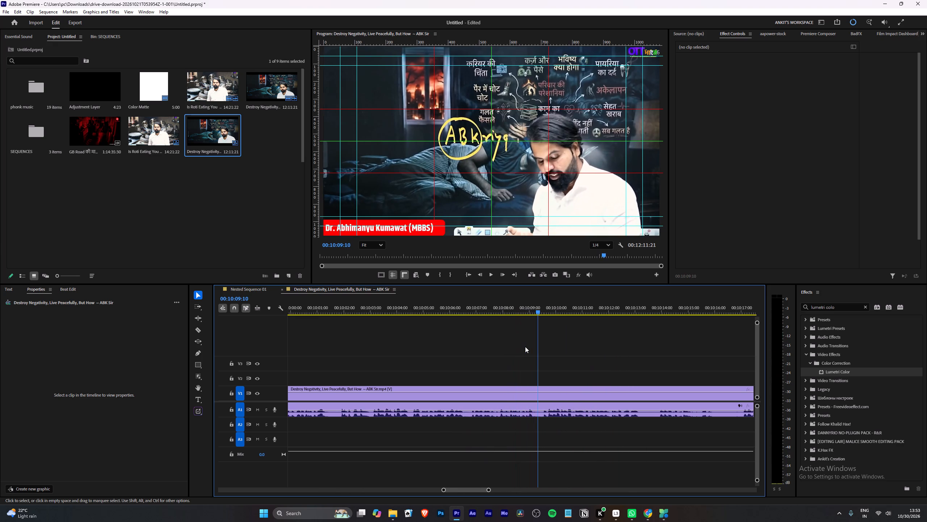
pyautogui.click(513, 311)
pyautogui.keyDown('alt'); pyautogui.scroll(14, 532, 342); pyautogui.keyUp('alt')
pyautogui.press('space')
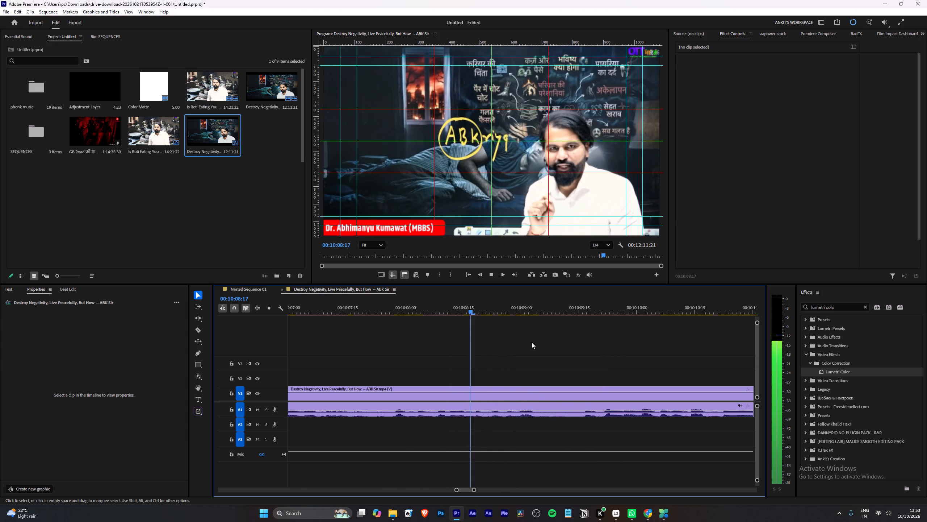
pyautogui.press('space')
pyautogui.moveTo(511, 304); pyautogui.dragTo(516, 304)
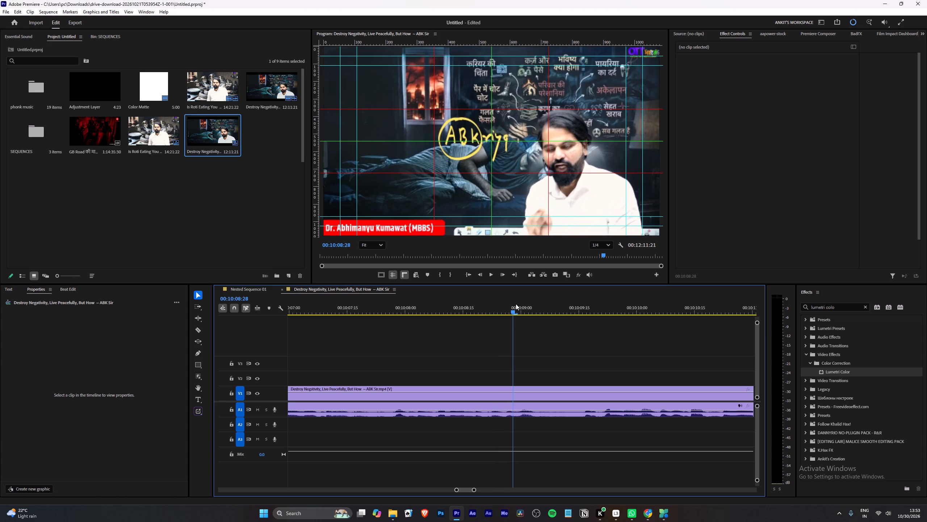
pyautogui.moveTo(516, 304); pyautogui.dragTo(506, 311)
pyautogui.press('w')
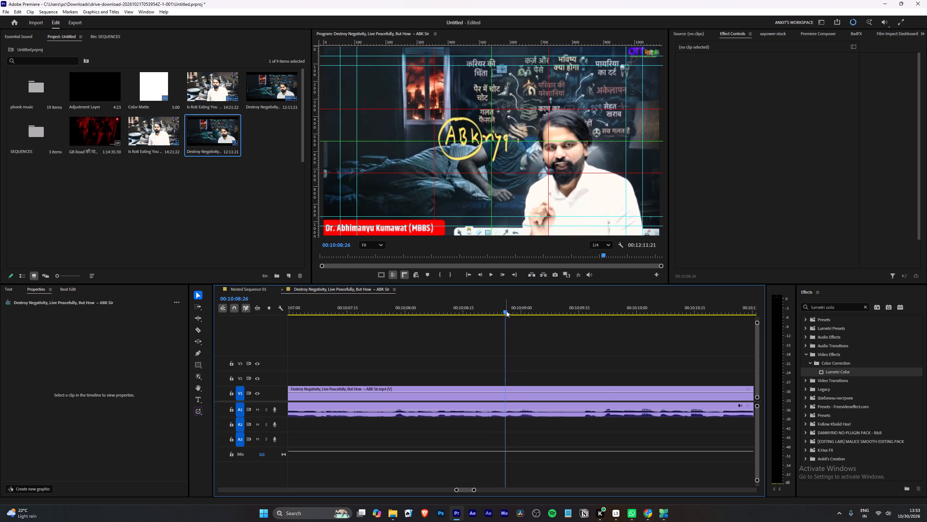
# Disable the segment following the 00:10:08:26 cut.
pyautogui.click(523, 389)
pyautogui.press('d')
# Replay the speech around the 00:10:08:26 cut and undo both the following segment's disabling and that split.
pyautogui.keyDown('alt'); pyautogui.scroll(-6, 421, 374); pyautogui.keyUp('alt')
pyautogui.click(341, 315)
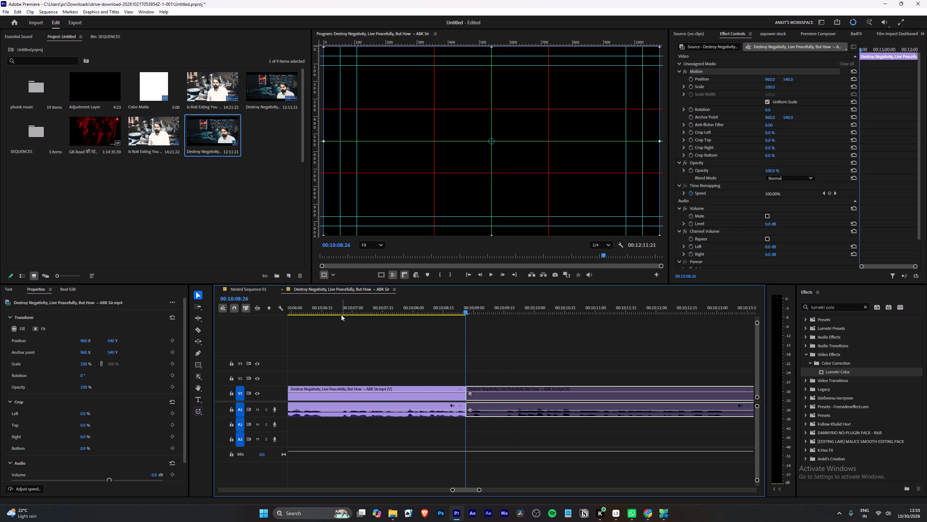
pyautogui.click(316, 295)
pyautogui.click(314, 304)
pyautogui.press('space')
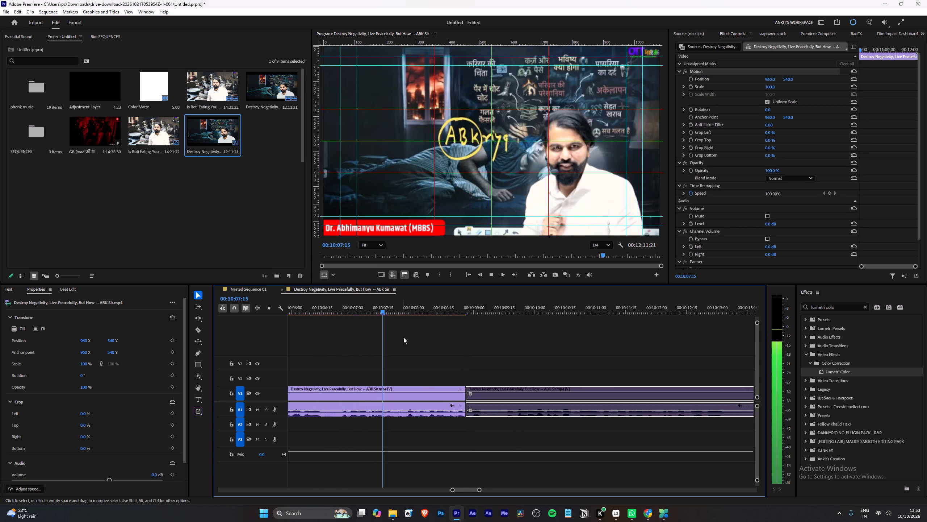
pyautogui.press('space')
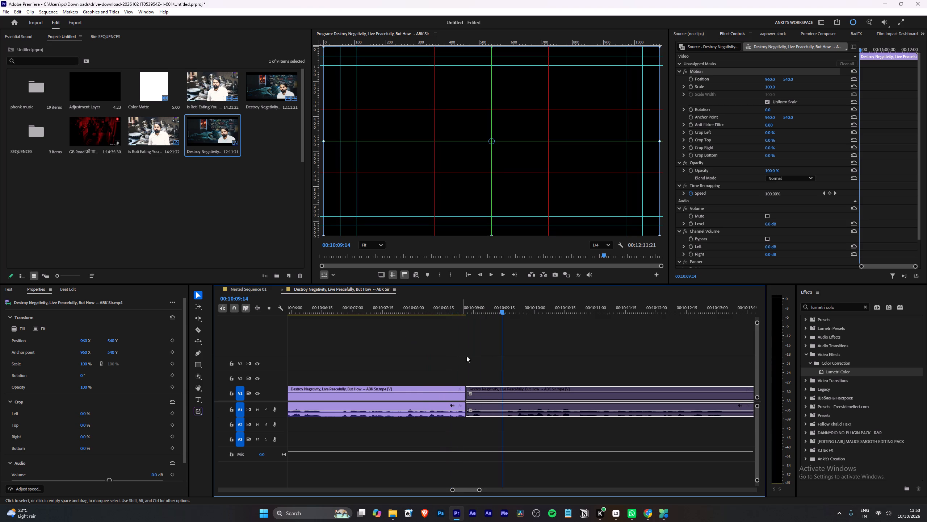
pyautogui.keyDown('alt'); pyautogui.scroll(4, 472, 392); pyautogui.keyUp('alt')
pyautogui.hotkey('ctrl', 'z')
pyautogui.keyDown('alt'); pyautogui.scroll(9, 471, 403); pyautogui.keyUp('alt')
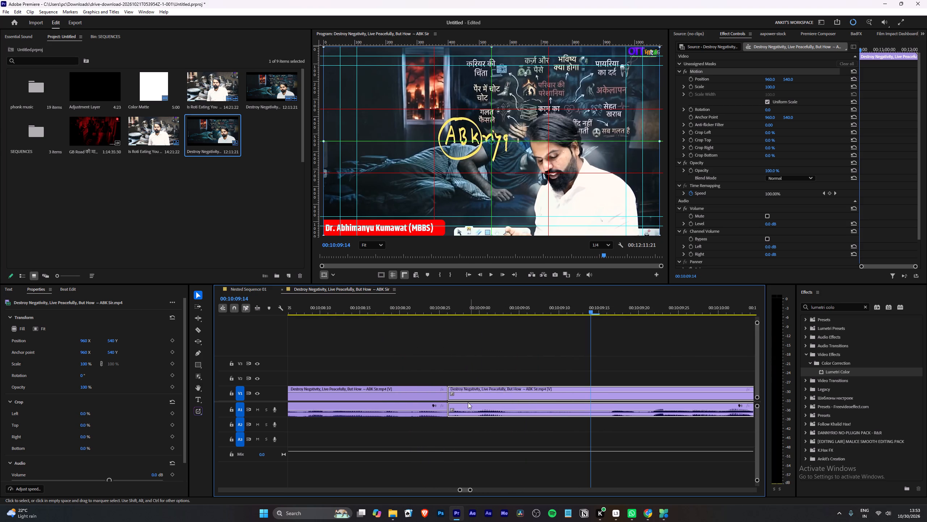
pyautogui.hotkey('ctrl', 'z')
# Split the clip's video and audio at 00:10:08:29.
pyautogui.click(475, 311)
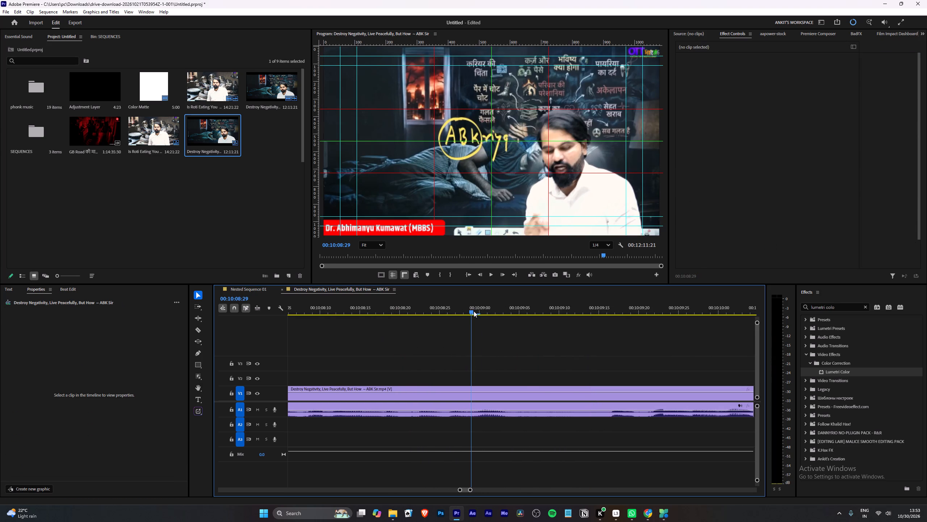
pyautogui.press('w')
pyautogui.press('space')
# Label the segment between the 00:09:12 and 00:10:08:29 cuts green.
pyautogui.scroll(-20, 487, 406)
pyautogui.scroll(-15, 487, 406)
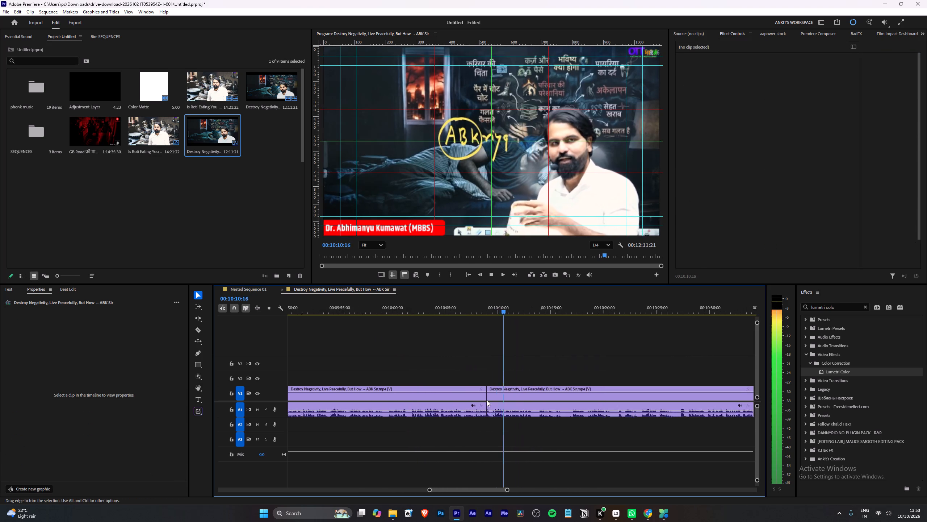
pyautogui.scroll(-20, 487, 400)
pyautogui.rightClick(453, 396)
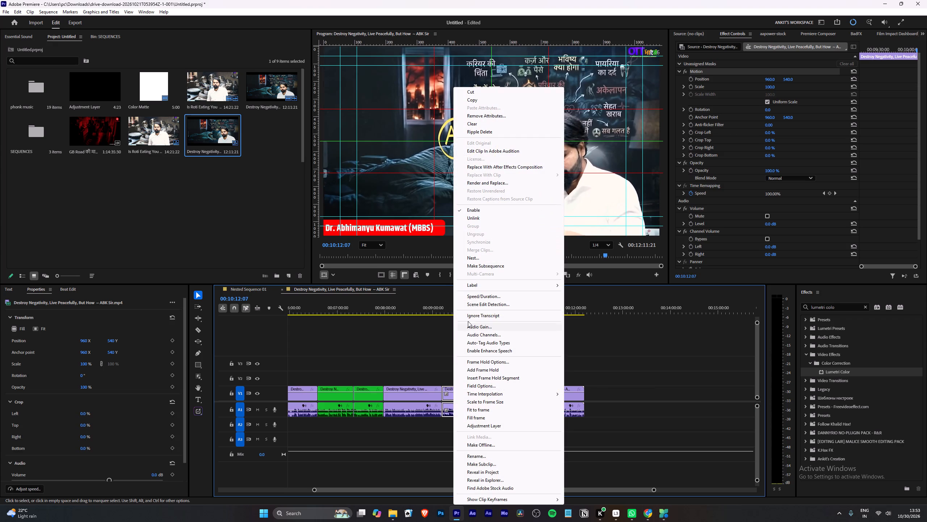
pyautogui.click(469, 283)
pyautogui.click(596, 310)
pyautogui.press('space')
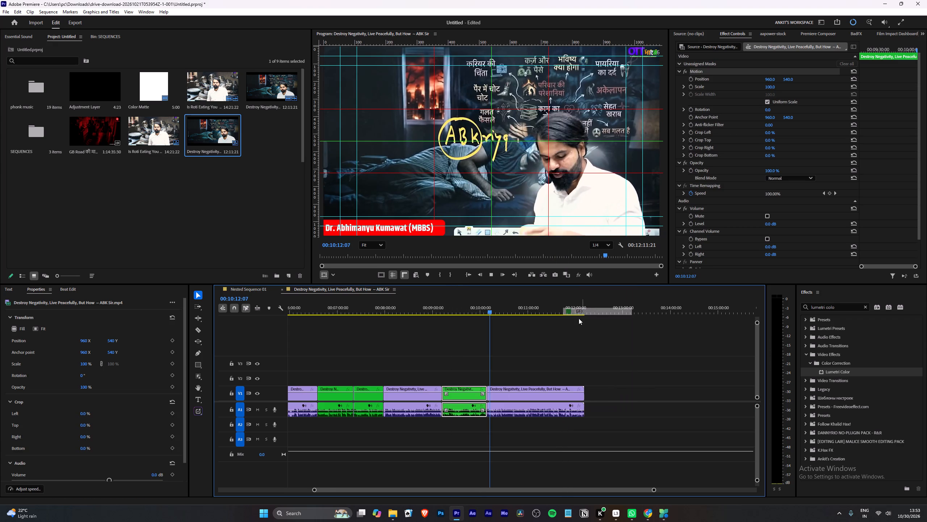
# Review the talk from about 00:10:12 to 00:10:40 at increased speed, examining speech and waveform for the next break.
pyautogui.keyDown('alt'); pyautogui.scroll(4, 523, 378); pyautogui.keyUp('alt')
pyautogui.click(482, 362)
pyautogui.keyDown('alt'); pyautogui.scroll(2, 482, 362); pyautogui.keyUp('alt')
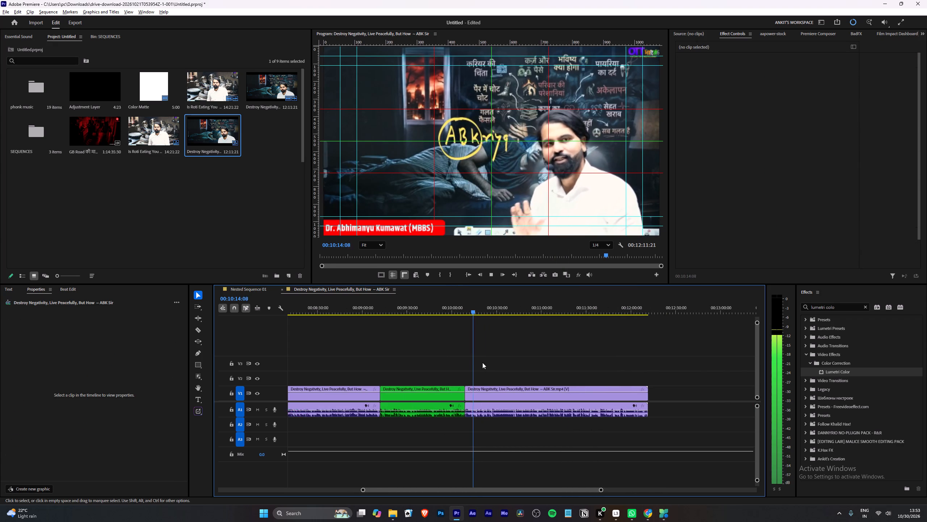
pyautogui.keyDown('alt'); pyautogui.scroll(1, 482, 362); pyautogui.keyUp('alt')
pyautogui.press('l')
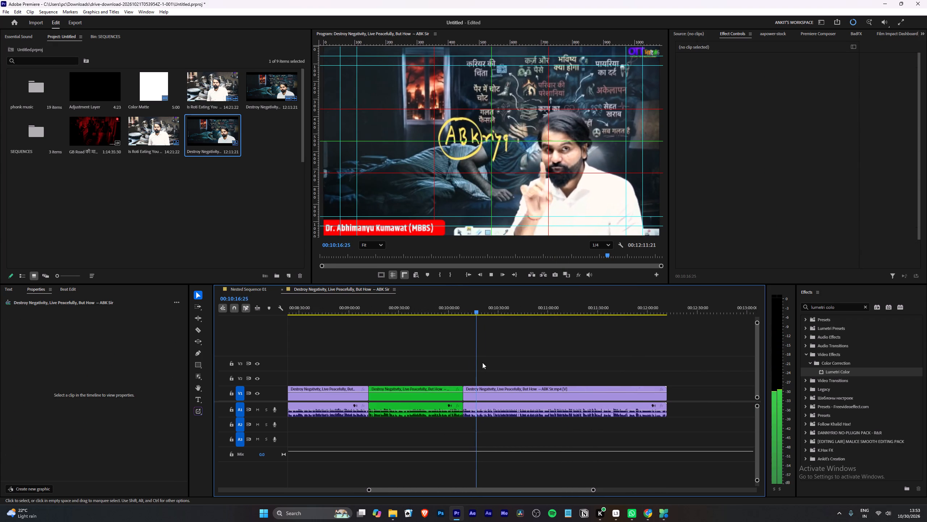
pyautogui.keyDown('alt'); pyautogui.scroll(4, 492, 364); pyautogui.keyUp('alt')
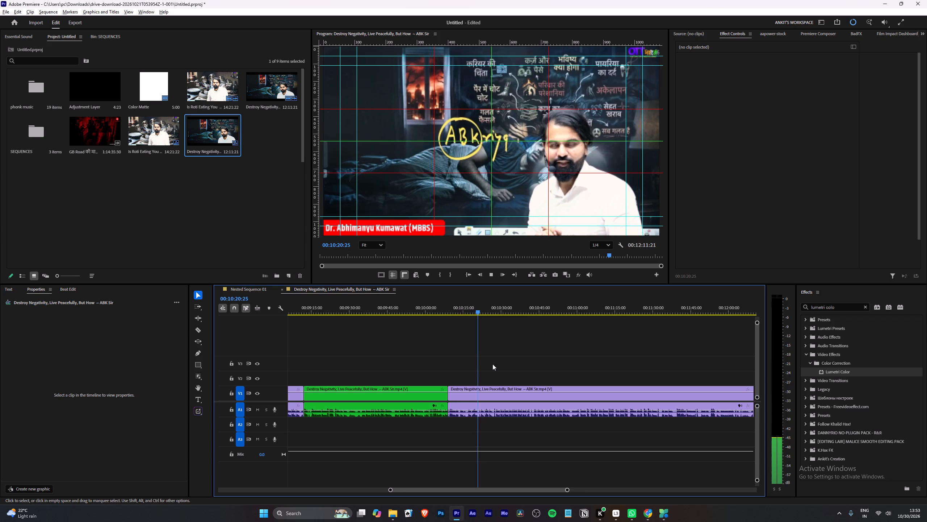
pyautogui.keyDown('alt'); pyautogui.scroll(6, 492, 364); pyautogui.keyUp('alt')
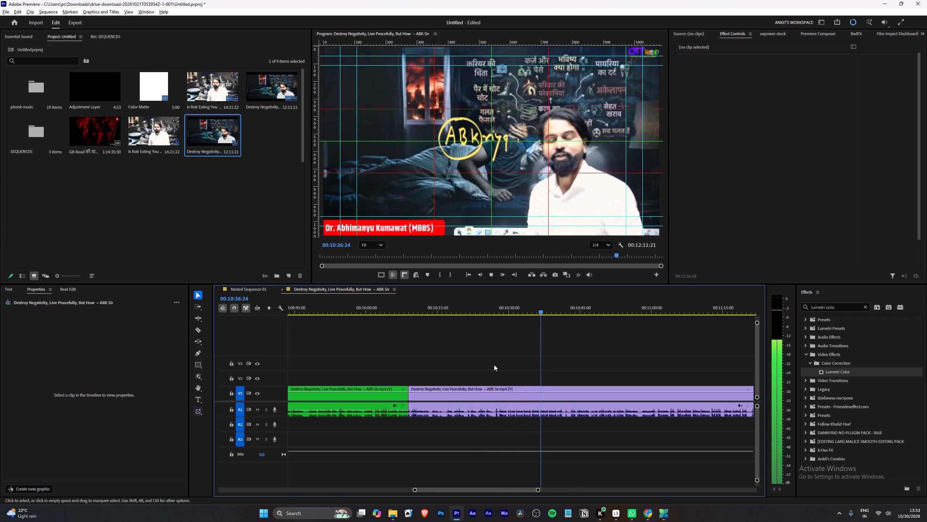
pyautogui.scroll(-4, 494, 366)
pyautogui.click(490, 370)
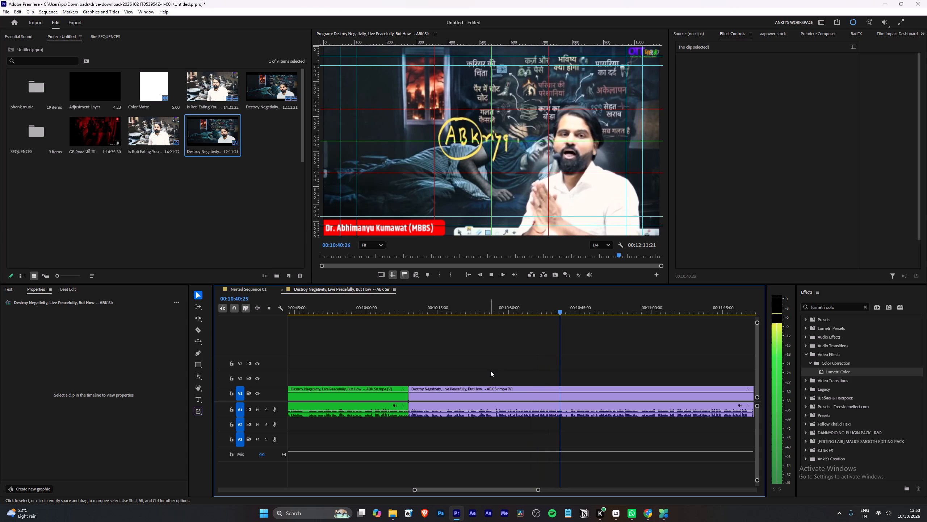
# Replay the speech between about 00:10:20 and 00:10:26 and split the clip's video and audio at 00:10:22:00.
pyautogui.scroll(-4, 490, 370)
pyautogui.click(477, 306)
pyautogui.press('space')
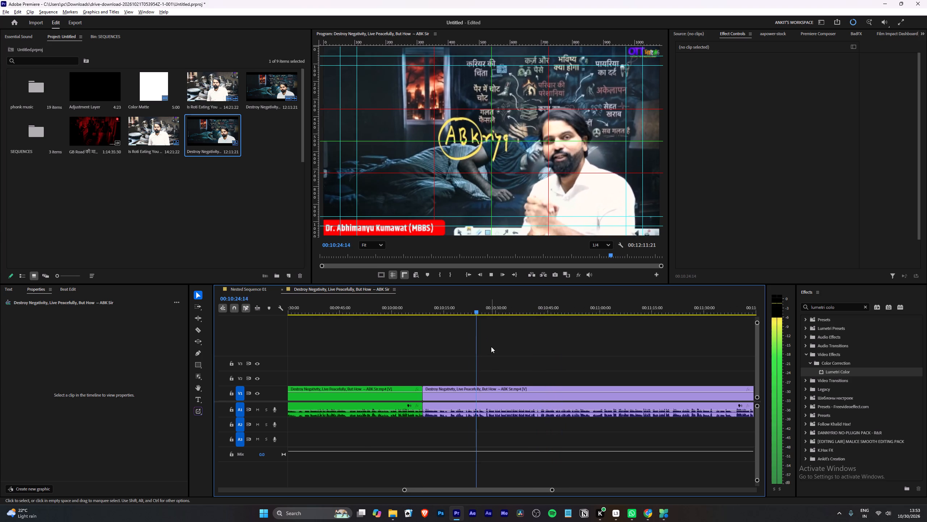
pyautogui.keyDown('alt'); pyautogui.scroll(11, 491, 347); pyautogui.keyUp('alt')
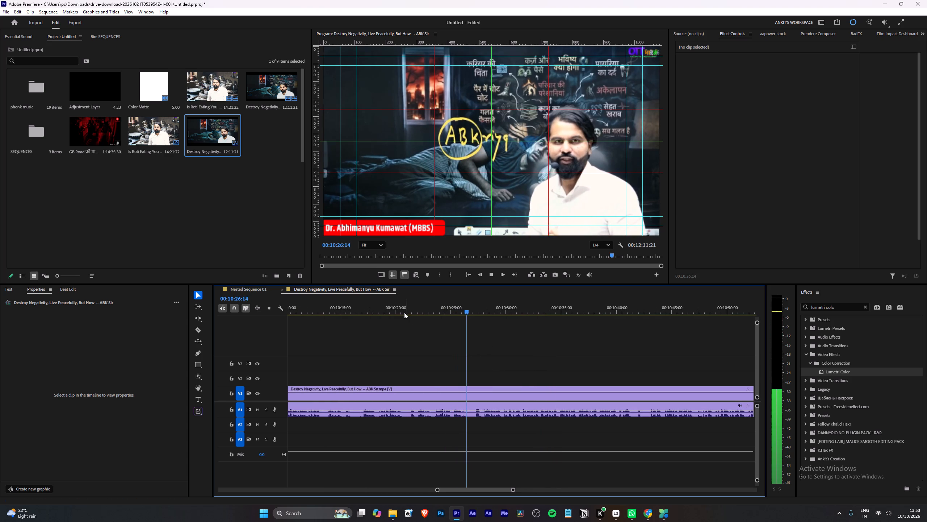
pyautogui.click(404, 311)
pyautogui.press('space')
pyautogui.keyDown('alt'); pyautogui.scroll(8, 407, 331); pyautogui.keyUp('alt')
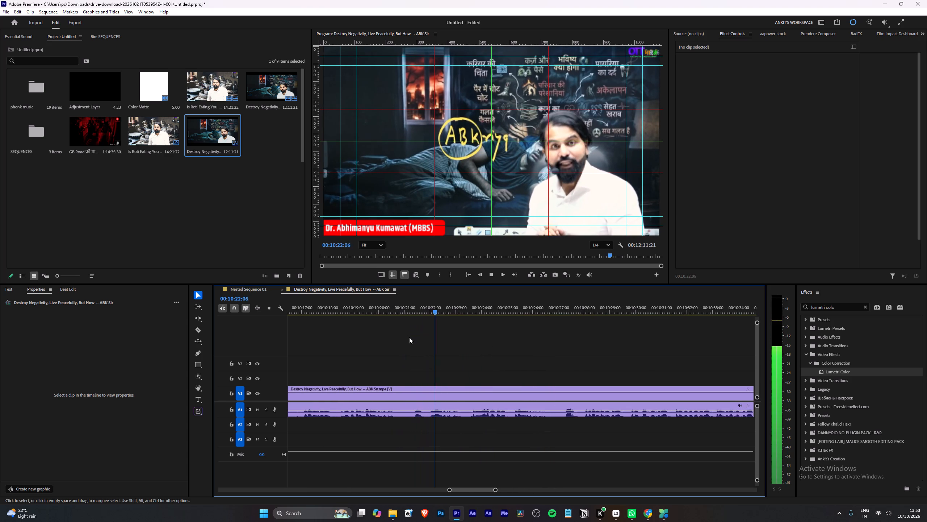
pyautogui.keyDown('alt'); pyautogui.scroll(2, 411, 339); pyautogui.keyUp('alt')
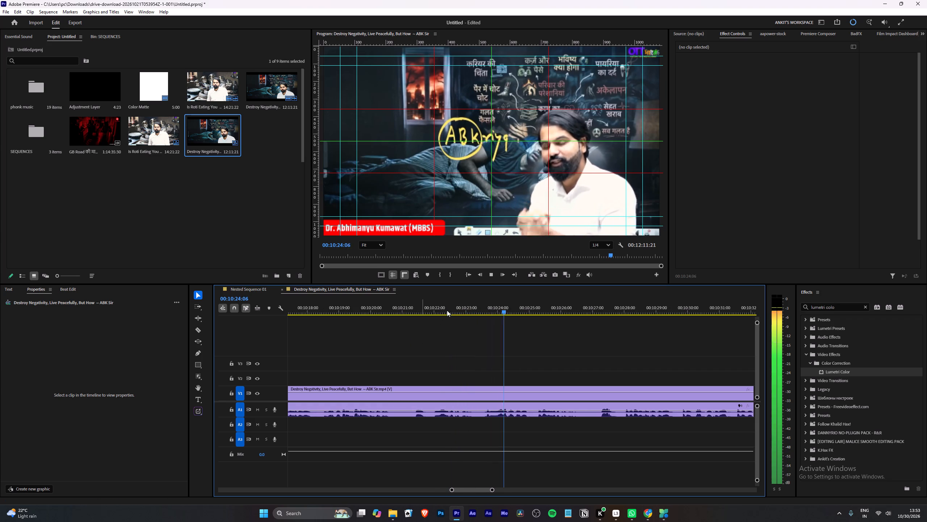
pyautogui.click(437, 305)
pyautogui.write('w')
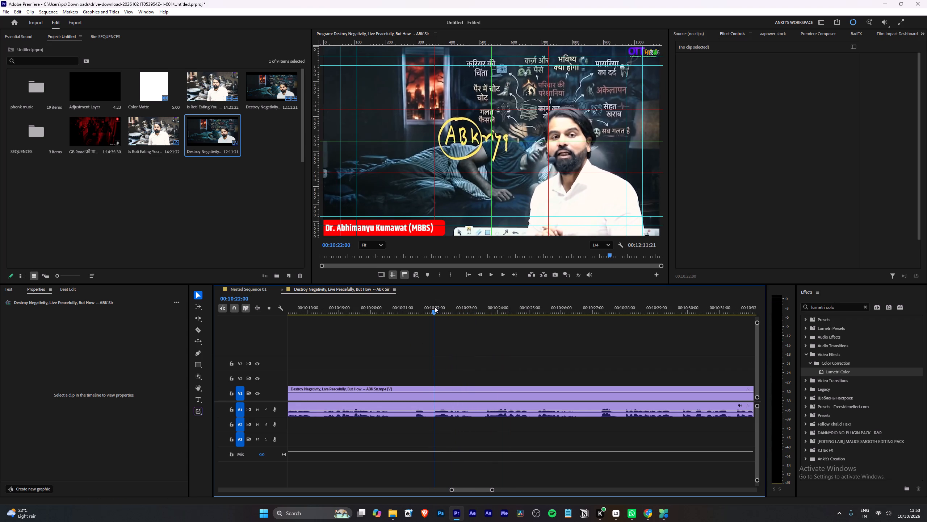
pyautogui.press('space')
# Review the talk from the 00:10:22:00 cut to about 00:11:06 at increased speed, examining speech and waveform for the next break.
pyautogui.keyDown('alt'); pyautogui.scroll(-14, 450, 351); pyautogui.keyUp('alt')
pyautogui.scroll(-5, 451, 352)
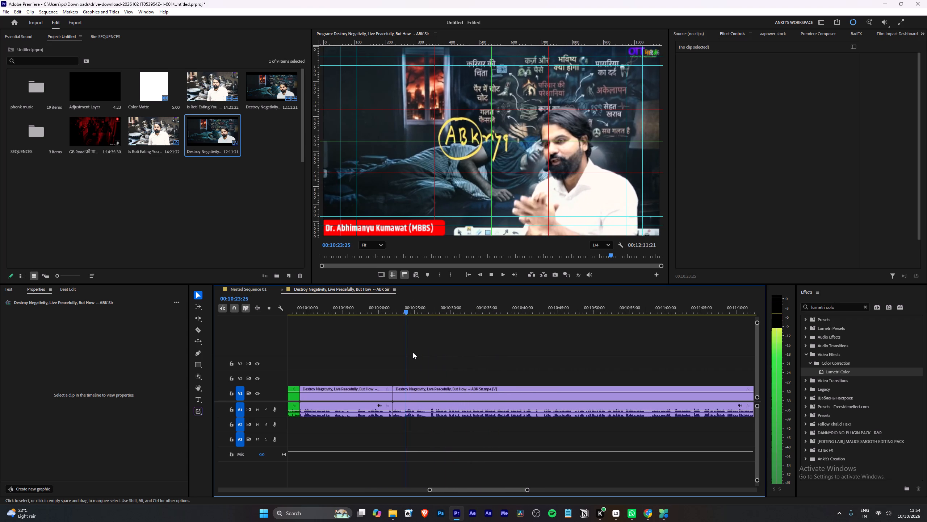
pyautogui.press('l')
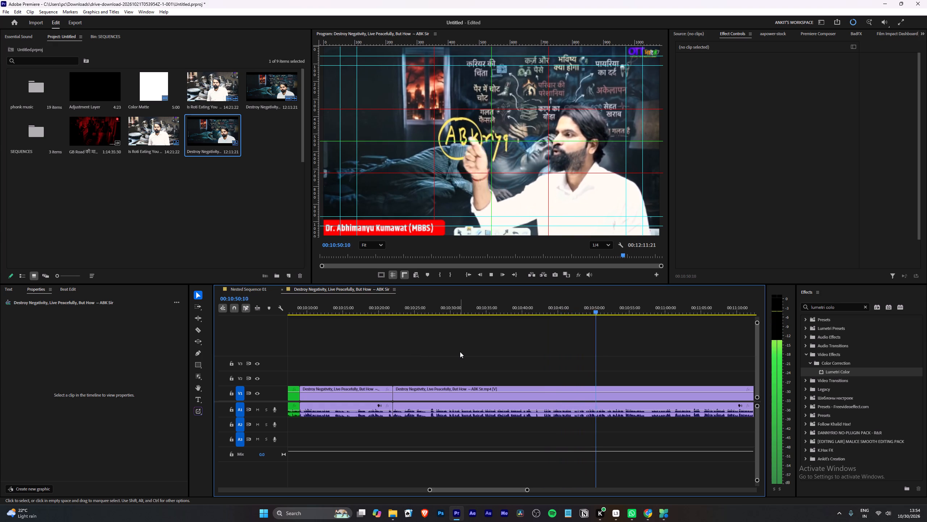
pyautogui.scroll(-6, 460, 352)
pyautogui.scroll(-5, 583, 371)
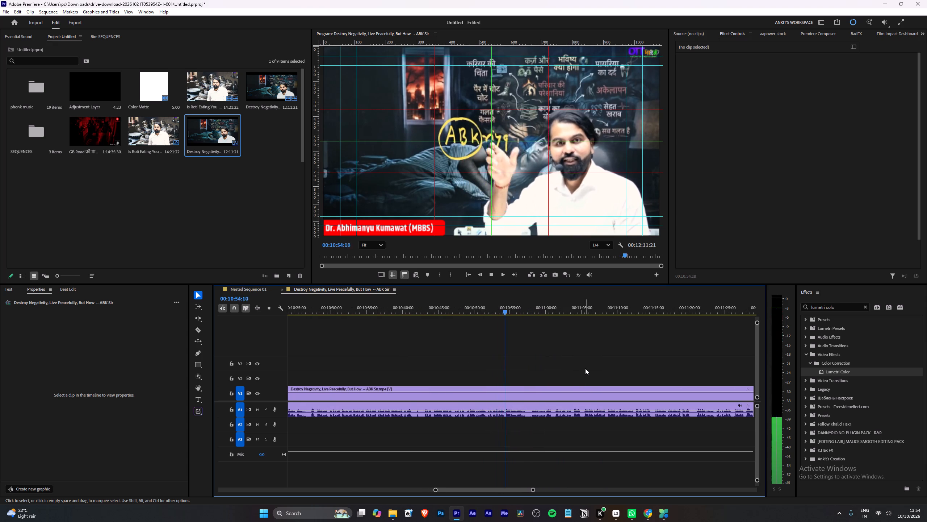
pyautogui.scroll(-4, 585, 368)
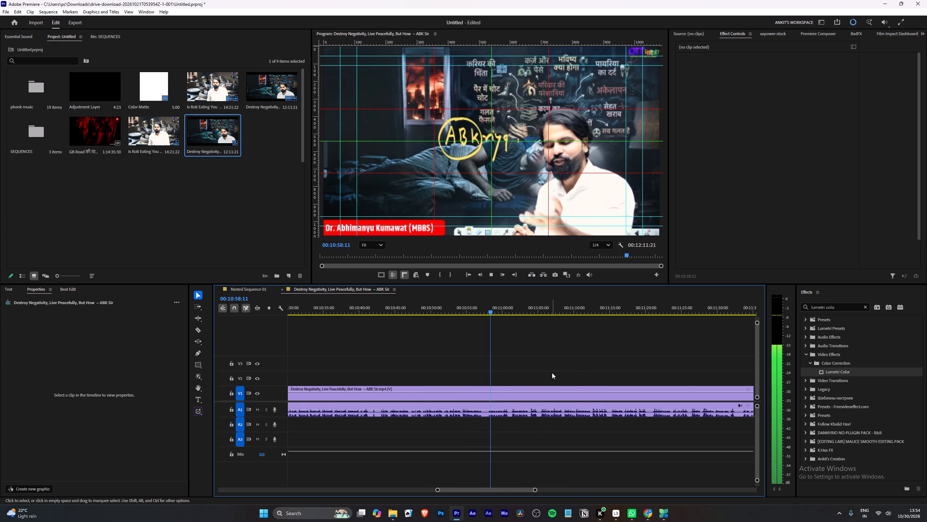
pyautogui.keyDown('alt'); pyautogui.scroll(2, 552, 373); pyautogui.keyUp('alt')
pyautogui.scroll(-4, 552, 373)
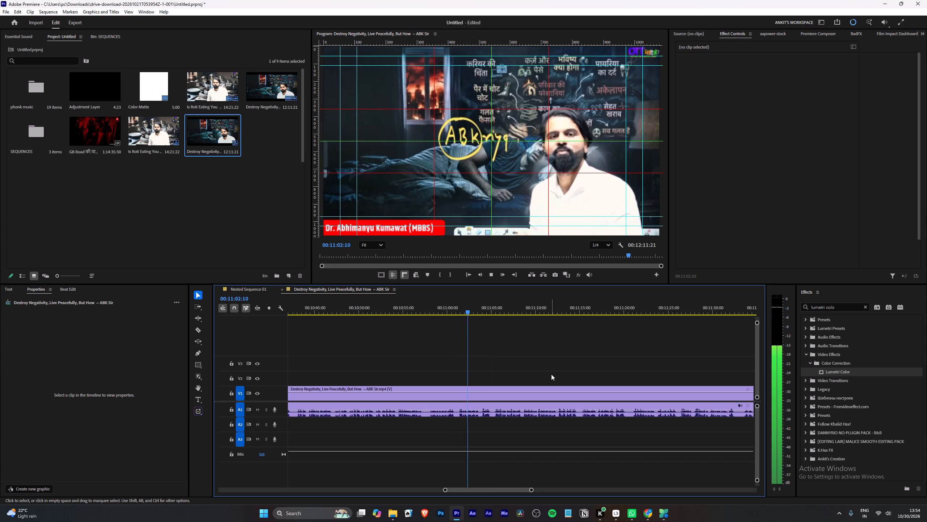
pyautogui.keyDown('alt'); pyautogui.scroll(4, 551, 374); pyautogui.keyUp('alt')
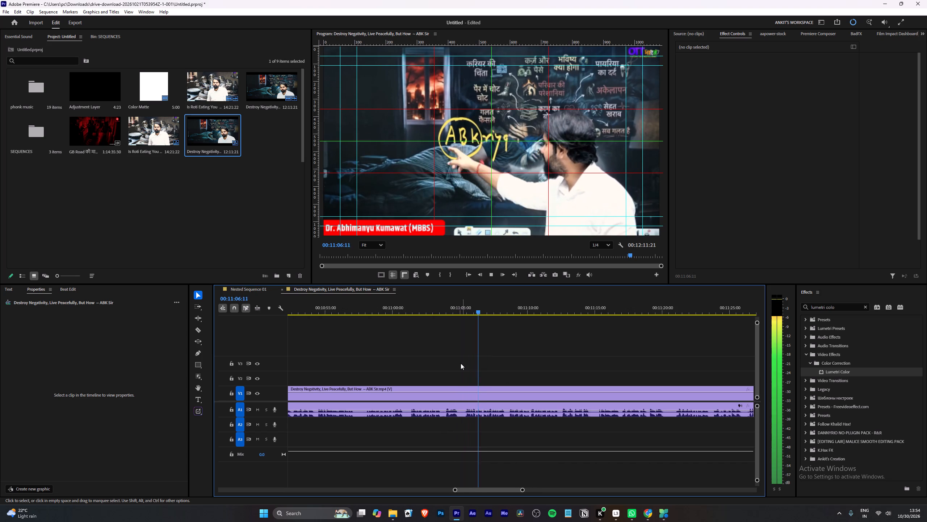
# Split the clip's video and audio at the speech pause just before 00:11:05.
pyautogui.moveTo(446, 309); pyautogui.dragTo(458, 312)
pyautogui.press('w')
pyautogui.press('space')
pyautogui.keyDown('alt'); pyautogui.scroll(-16, 492, 389); pyautogui.keyUp('alt')
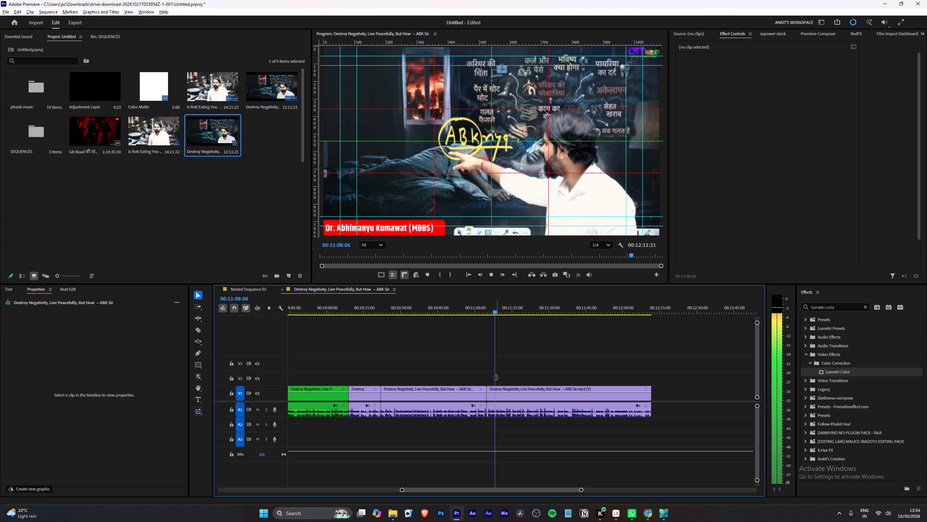
# Assign the green GFX label to the clip running from the 00:10:22:00 cut to the cut just before 00:11:05.
pyautogui.keyDown('alt'); pyautogui.scroll(4, 492, 362); pyautogui.keyUp('alt')
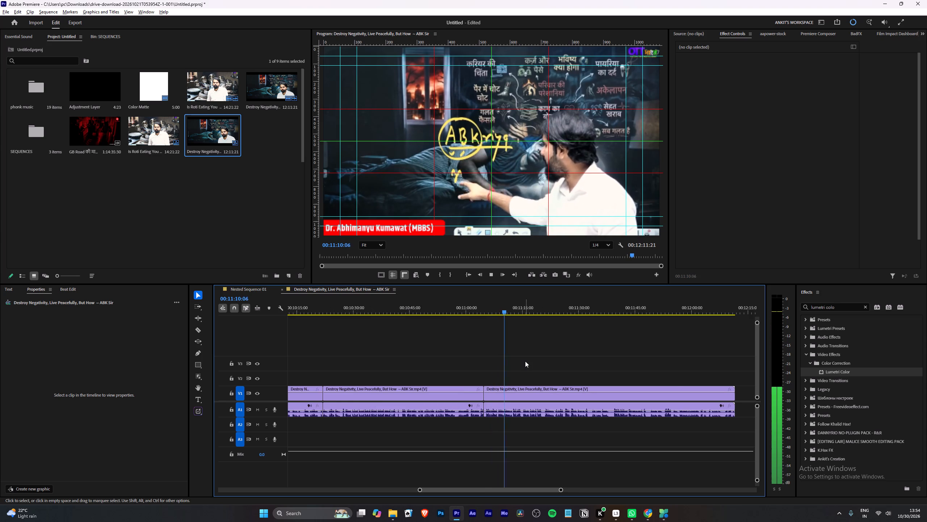
pyautogui.rightClick(445, 394)
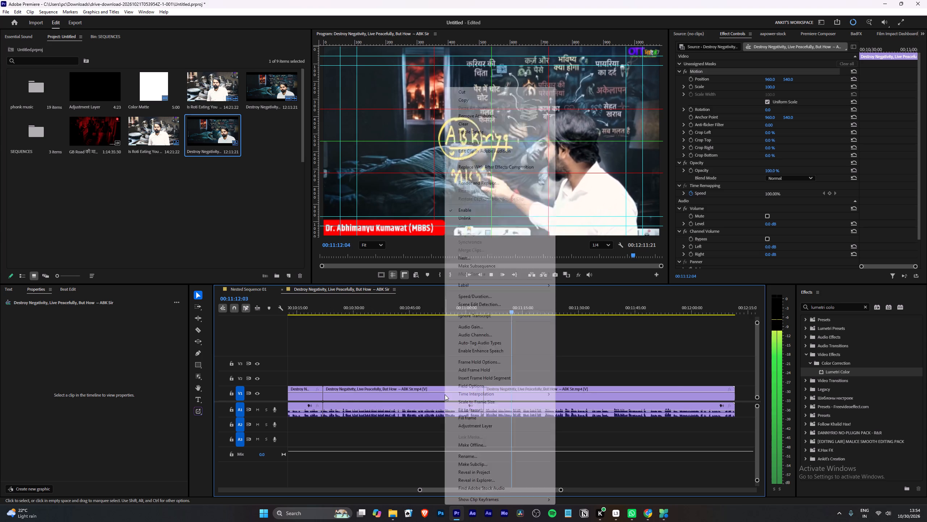
pyautogui.click(472, 284)
pyautogui.click(584, 312)
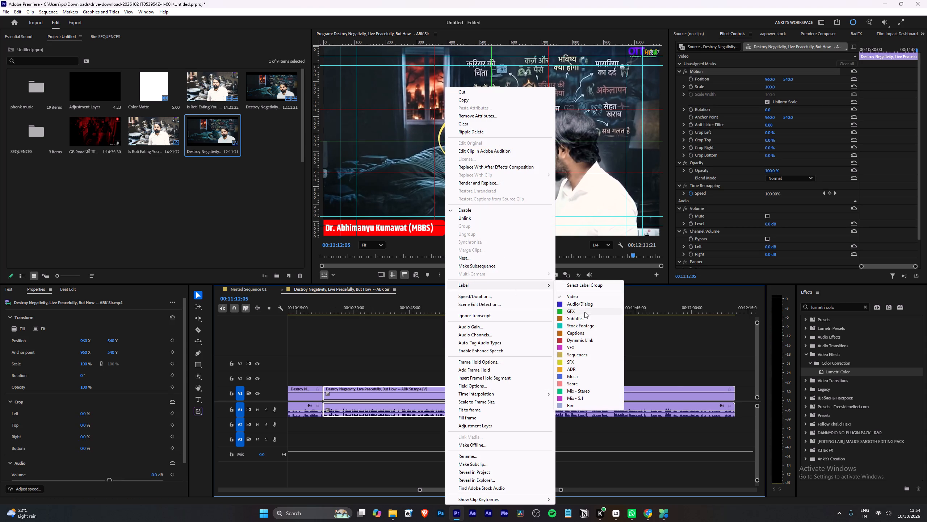
pyautogui.click(550, 335)
# Review the talk from about 00:11:12 to 00:11:24 at increased speed, examining speech and waveform for the next break.
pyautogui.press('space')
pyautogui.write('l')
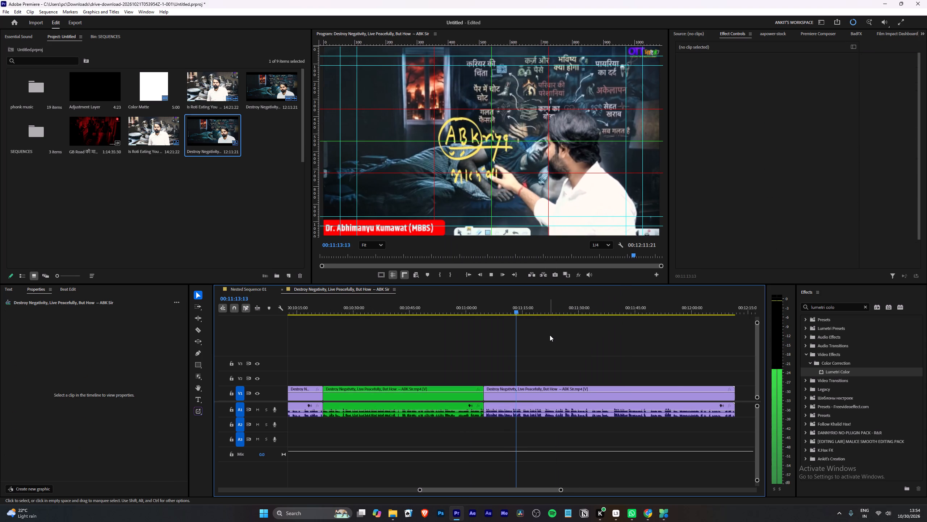
pyautogui.keyDown('alt'); pyautogui.scroll(3, 532, 335); pyautogui.keyUp('alt')
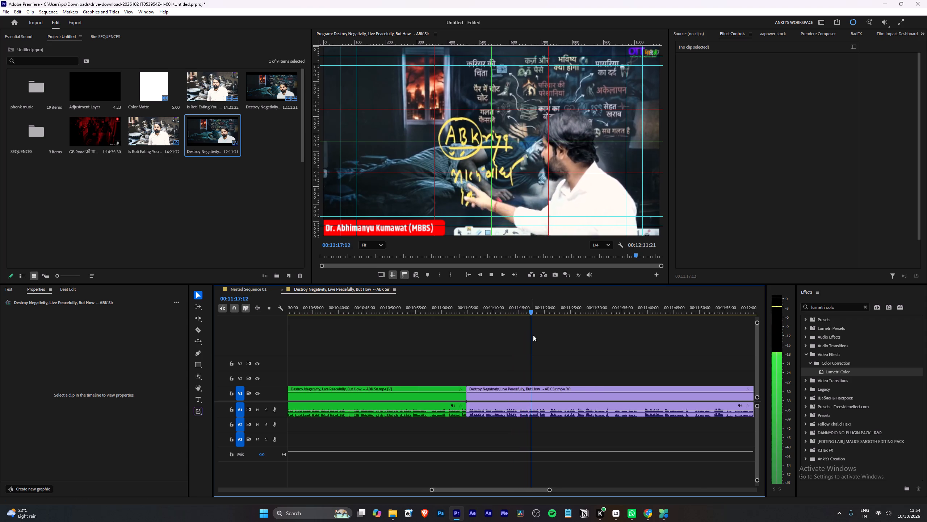
pyautogui.keyDown('alt'); pyautogui.scroll(3, 533, 335); pyautogui.keyUp('alt')
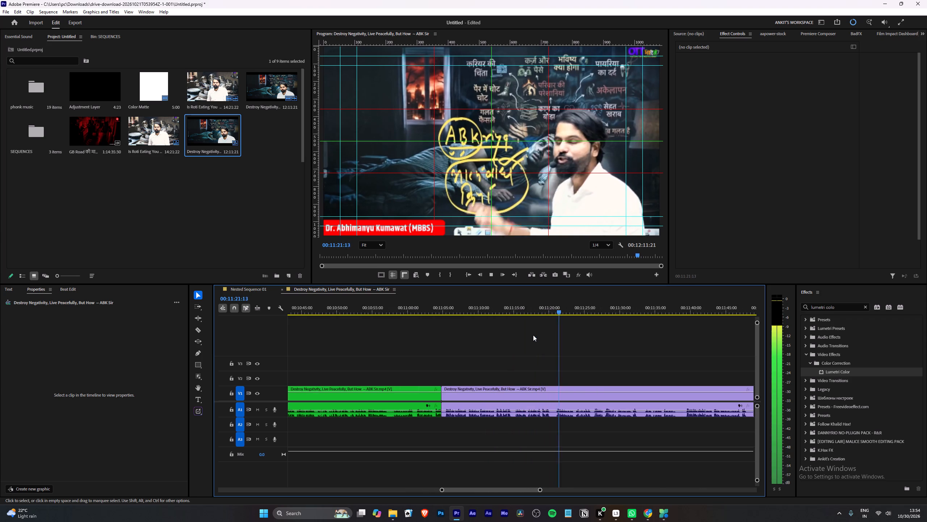
pyautogui.keyDown('alt'); pyautogui.scroll(-5, 515, 336); pyautogui.keyUp('alt')
pyautogui.scroll(5, 506, 359)
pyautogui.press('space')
# Look back over the preceding segments, then replay from about 00:11:04 to 00:11:22 at normal speed, checking the cut and following speech.
pyautogui.keyDown('alt'); pyautogui.scroll(5, 332, 320); pyautogui.keyUp('alt')
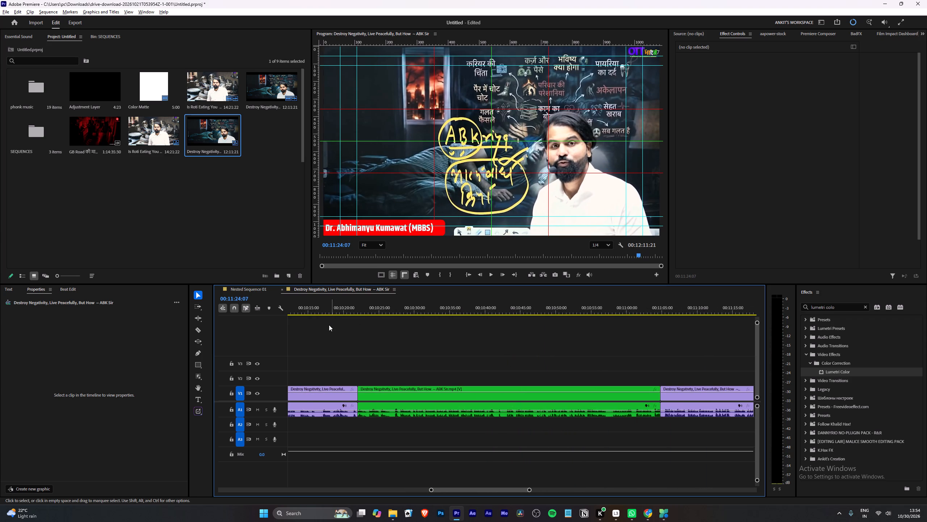
pyautogui.keyDown('alt'); pyautogui.scroll(10, 347, 335); pyautogui.keyUp('alt')
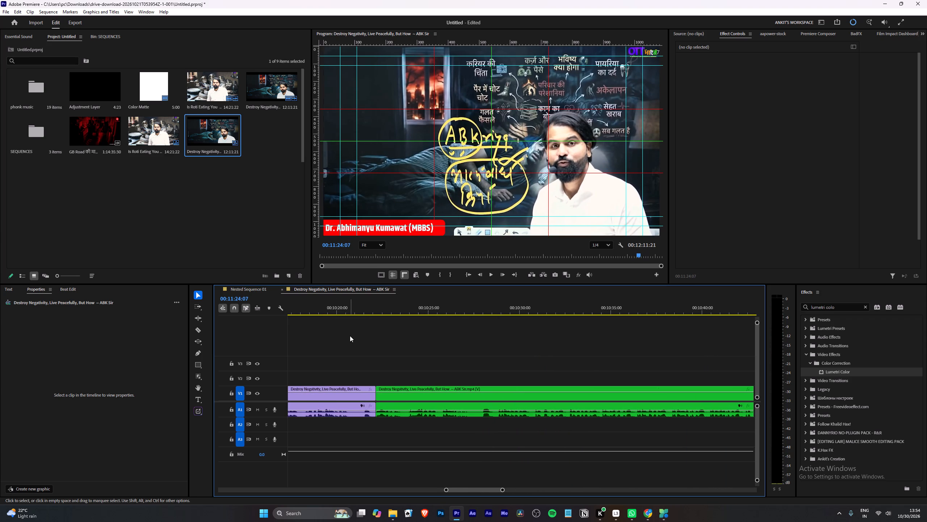
pyautogui.keyDown('alt'); pyautogui.scroll(5, 351, 336); pyautogui.keyUp('alt')
pyautogui.keyDown('alt'); pyautogui.scroll(-20, 352, 335); pyautogui.keyUp('alt')
pyautogui.keyDown('alt'); pyautogui.scroll(-4, 352, 335); pyautogui.keyUp('alt')
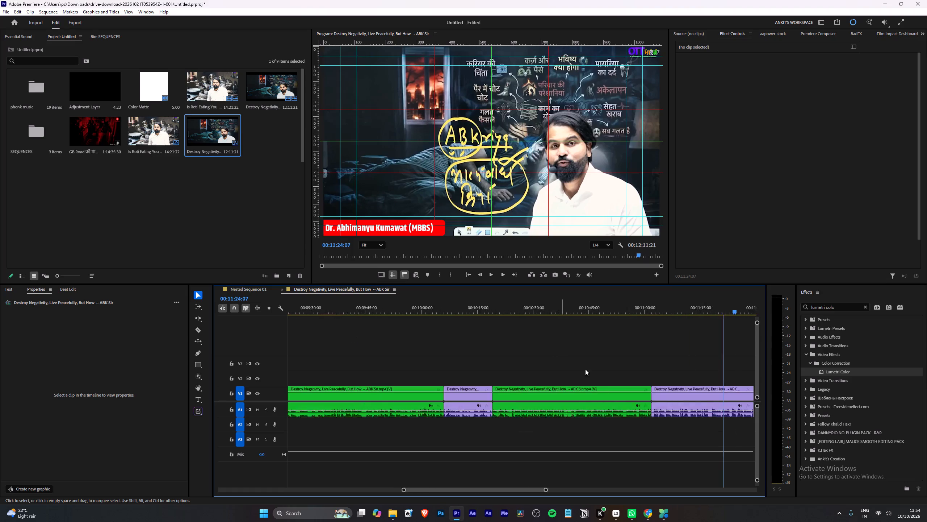
pyautogui.keyDown('alt'); pyautogui.scroll(-2, 585, 369); pyautogui.keyUp('alt')
pyautogui.keyDown('alt'); pyautogui.scroll(15, 637, 373); pyautogui.keyUp('alt')
pyautogui.click(527, 310)
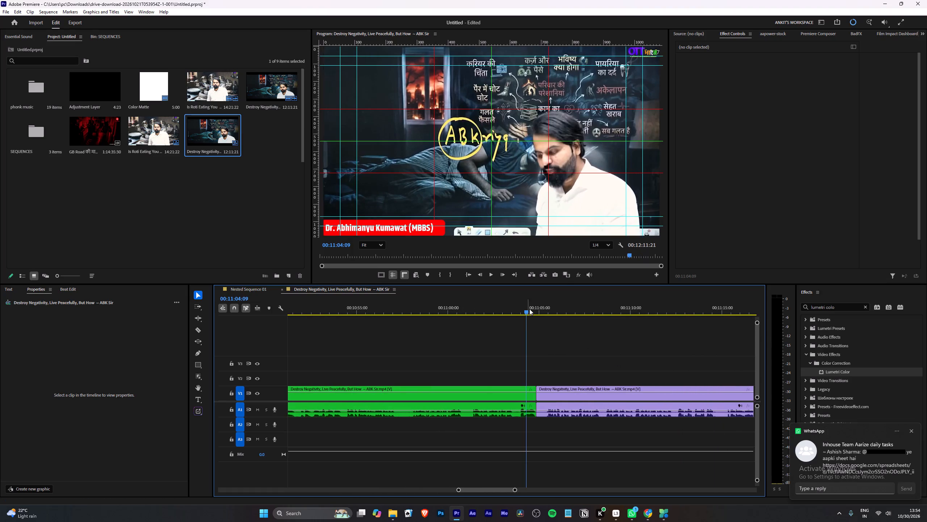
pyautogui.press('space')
pyautogui.scroll(-5, 540, 332)
pyautogui.keyDown('alt'); pyautogui.scroll(-5, 540, 336); pyautogui.keyUp('alt')
pyautogui.scroll(-5, 581, 340)
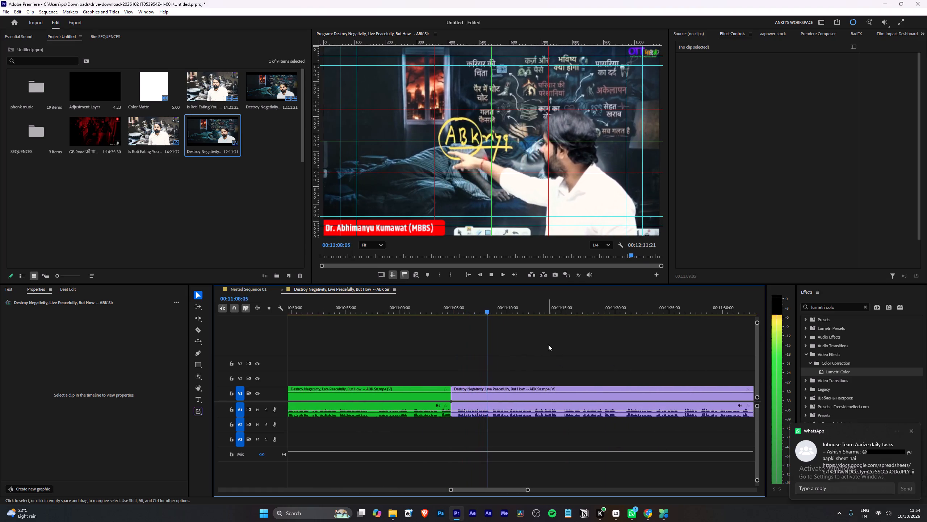
pyautogui.keyDown('alt'); pyautogui.scroll(2, 566, 344); pyautogui.keyUp('alt')
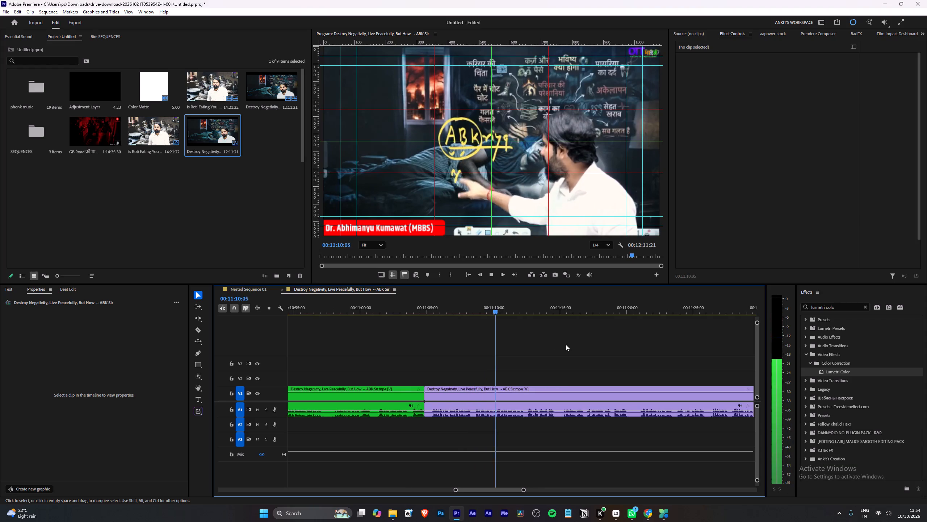
pyautogui.scroll(-5, 566, 344)
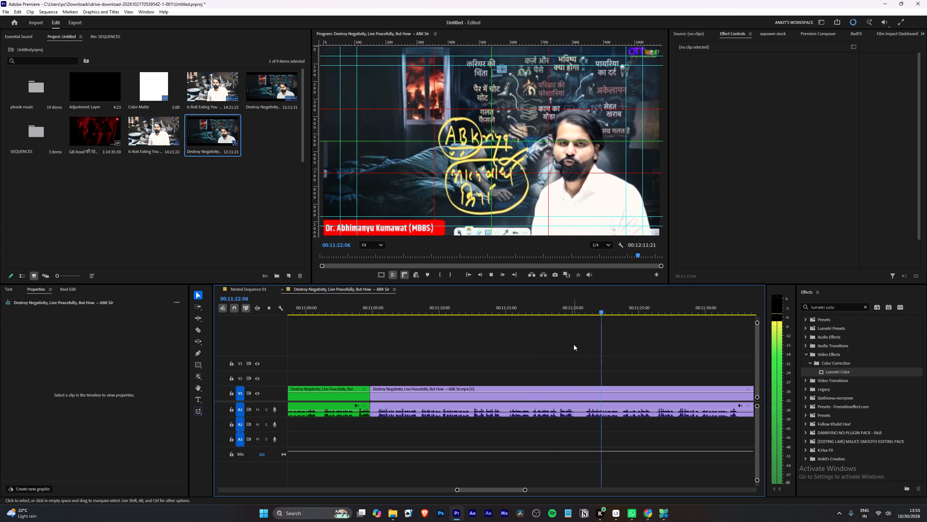
# Replay the talk between about 00:11:19 and 00:11:26, examining the speech and waveform for a break.
pyautogui.press('space')
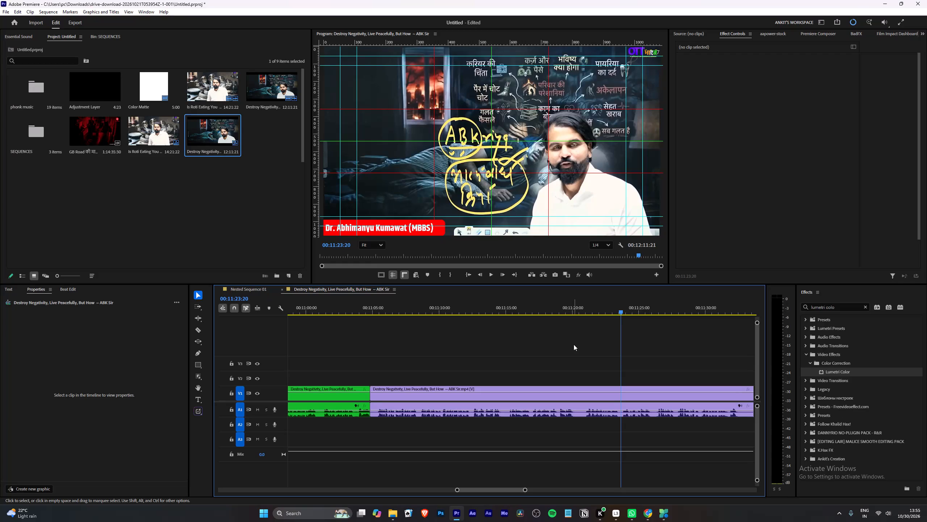
pyautogui.press('space')
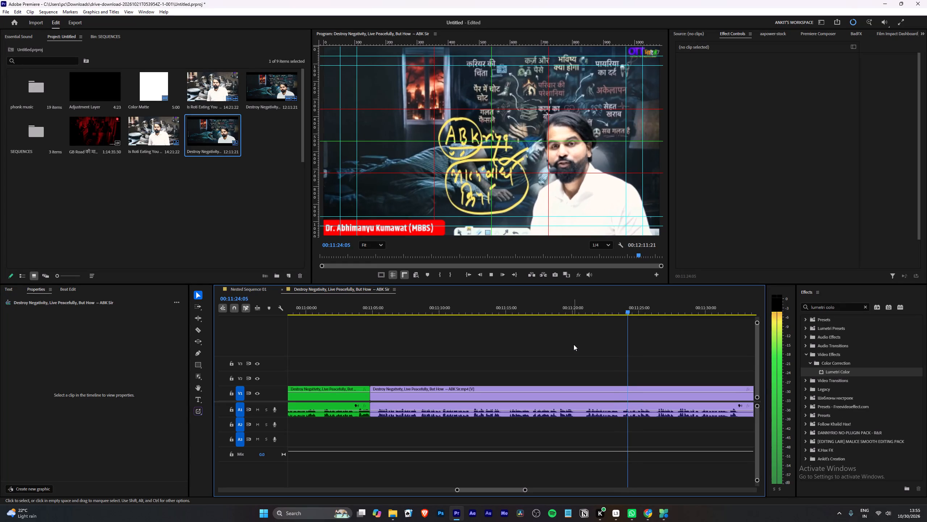
pyautogui.keyDown('alt'); pyautogui.scroll(-5, 573, 345); pyautogui.keyUp('alt')
pyautogui.keyDown('alt'); pyautogui.scroll(5, 632, 341); pyautogui.keyUp('alt')
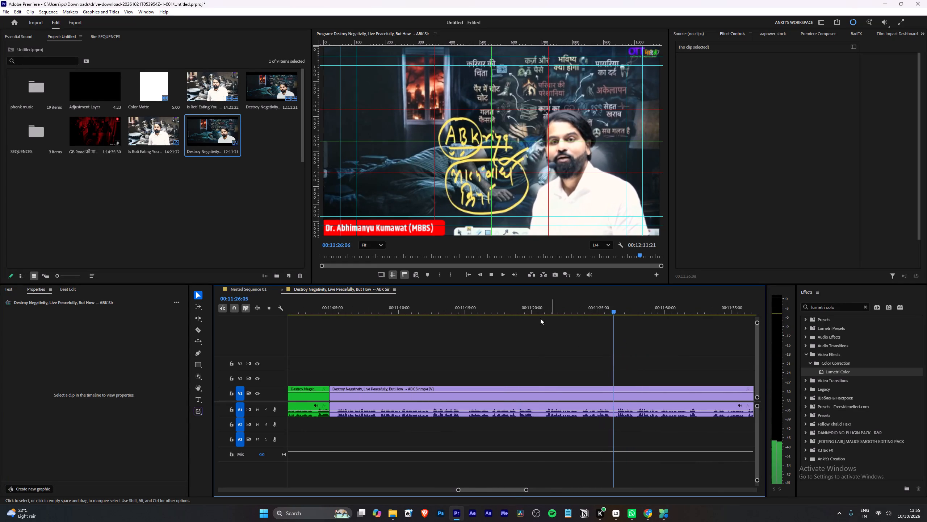
pyautogui.click(539, 310)
pyautogui.press('space')
pyautogui.keyDown('alt'); pyautogui.scroll(6, 582, 320); pyautogui.keyUp('alt')
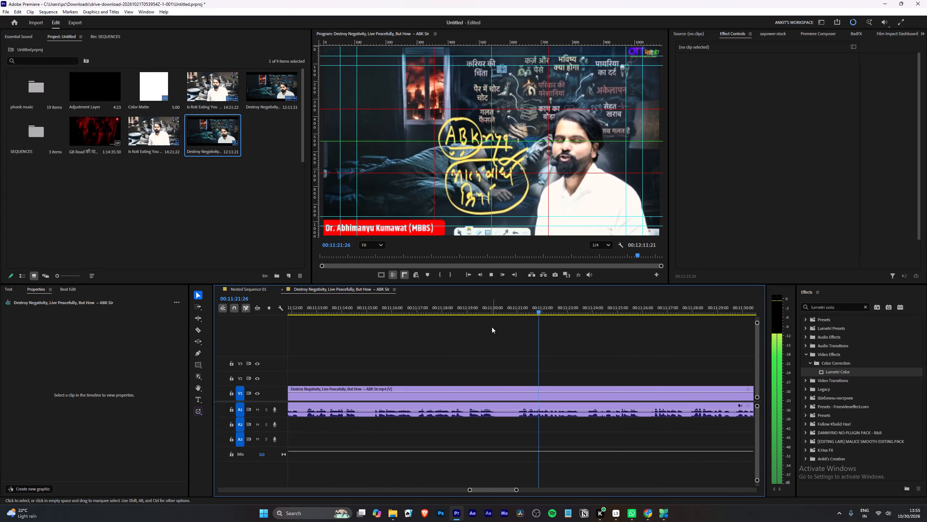
pyautogui.click(482, 307)
pyautogui.press('space')
pyautogui.keyDown('alt'); pyautogui.scroll(3, 497, 355); pyautogui.keyUp('alt')
pyautogui.press('space')
# Locate the speech pause just before 00:11:17 and split the clip's video and audio at 00:11:16:24.
pyautogui.moveTo(458, 311); pyautogui.dragTo(363, 328)
pyautogui.press('space')
pyautogui.keyDown('alt'); pyautogui.scroll(3, 421, 365); pyautogui.keyUp('alt')
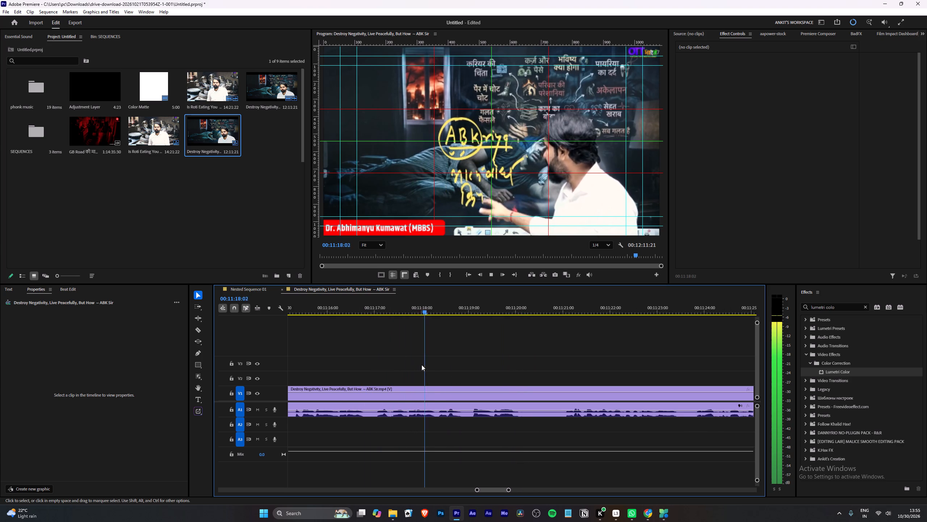
pyautogui.keyDown('alt'); pyautogui.scroll(2, 421, 365); pyautogui.keyUp('alt')
pyautogui.keyDown('alt'); pyautogui.scroll(-5, 421, 365); pyautogui.keyUp('alt')
pyautogui.moveTo(348, 310); pyautogui.dragTo(343, 308)
pyautogui.press('space')
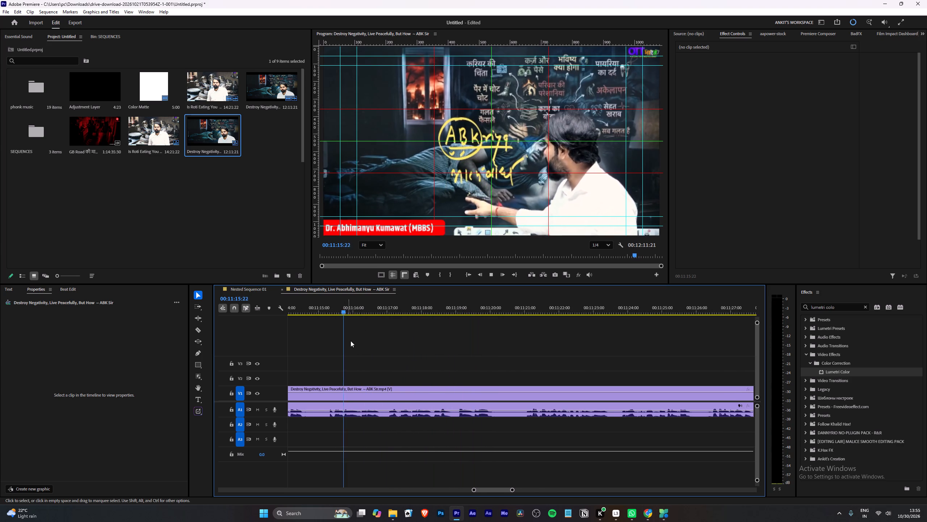
pyautogui.keyDown('alt'); pyautogui.scroll(4, 353, 344); pyautogui.keyUp('alt')
pyautogui.press('space')
pyautogui.write('w')
pyautogui.keyDown('alt'); pyautogui.scroll(-5, 413, 370); pyautogui.keyUp('alt')
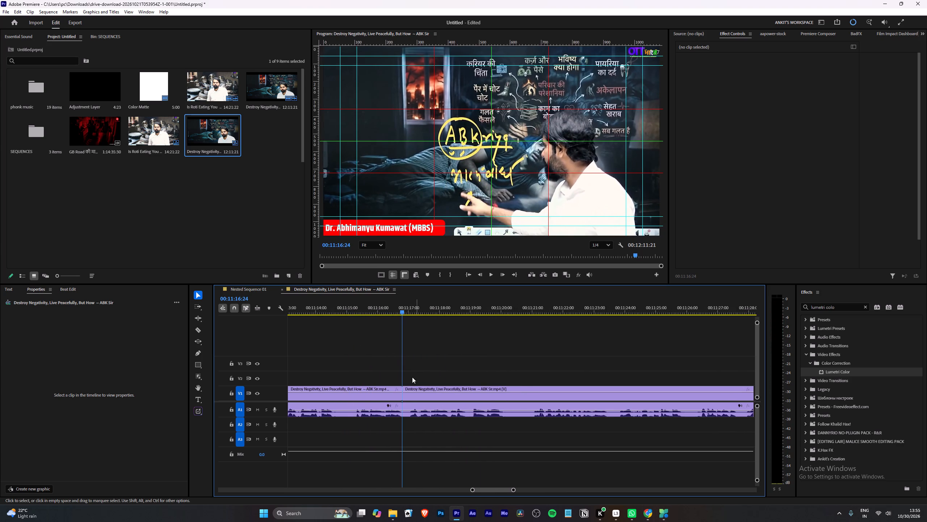
# Replay the talk from just before 00:11:14, examining the speech leading up to the 00:11:16:24 cut.
pyautogui.scroll(4, 411, 377)
pyautogui.click(335, 302)
pyautogui.press('space')
pyautogui.scroll(5, 365, 353)
pyautogui.keyDown('alt'); pyautogui.scroll(3, 444, 362); pyautogui.keyUp('alt')
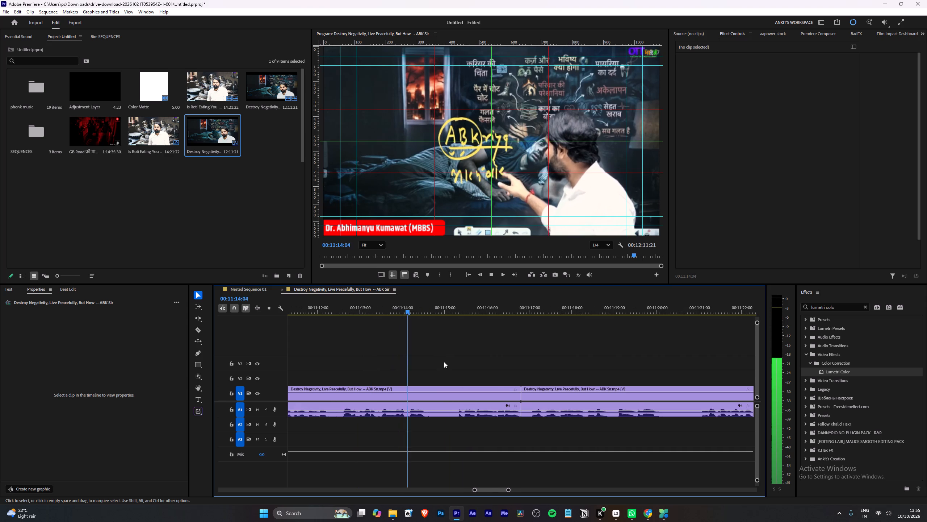
pyautogui.keyDown('alt'); pyautogui.scroll(-18, 444, 362); pyautogui.keyUp('alt')
pyautogui.rightClick(424, 388)
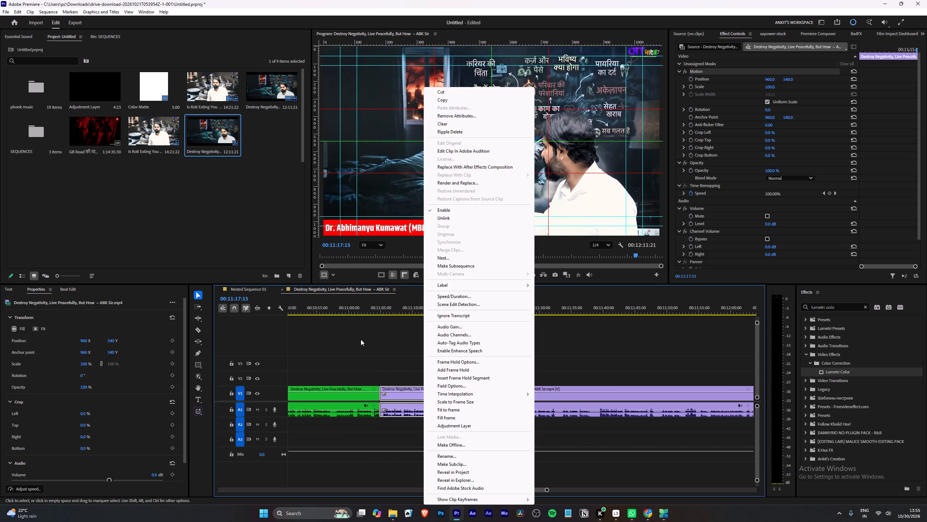
pyautogui.click(390, 293)
# Replay the start of the segment following the green one and split its video and audio shortly after 00:11:05.
pyautogui.click(386, 313)
pyautogui.press('space')
pyautogui.keyDown('alt'); pyautogui.scroll(13, 392, 366); pyautogui.keyUp('alt')
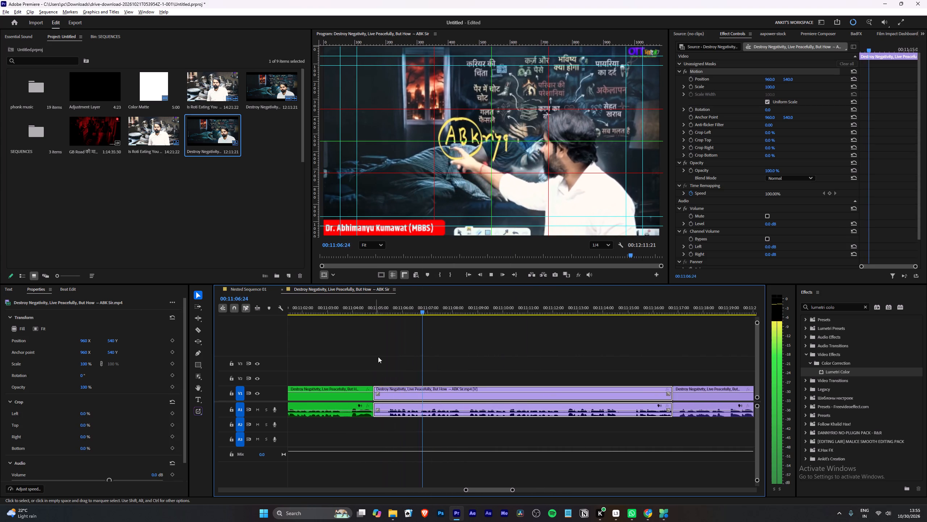
pyautogui.click(390, 311)
pyautogui.press('w')
pyautogui.press('space')
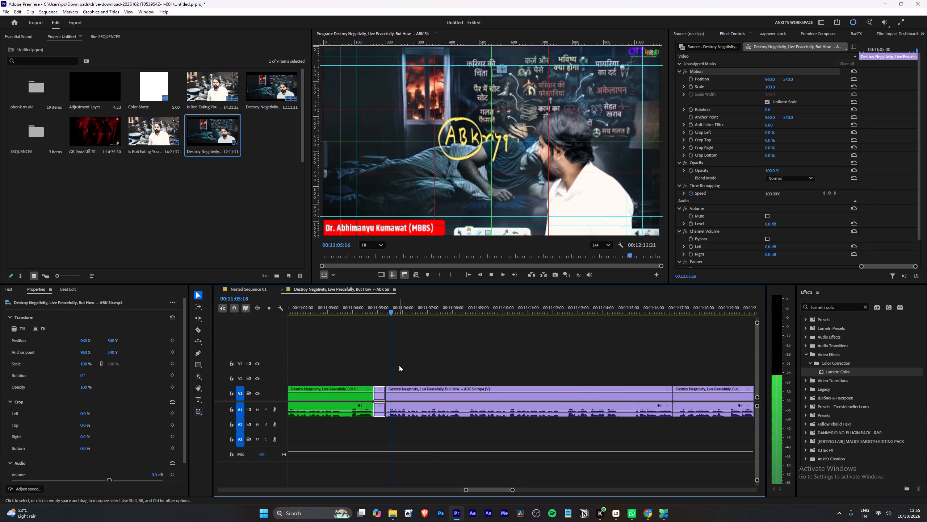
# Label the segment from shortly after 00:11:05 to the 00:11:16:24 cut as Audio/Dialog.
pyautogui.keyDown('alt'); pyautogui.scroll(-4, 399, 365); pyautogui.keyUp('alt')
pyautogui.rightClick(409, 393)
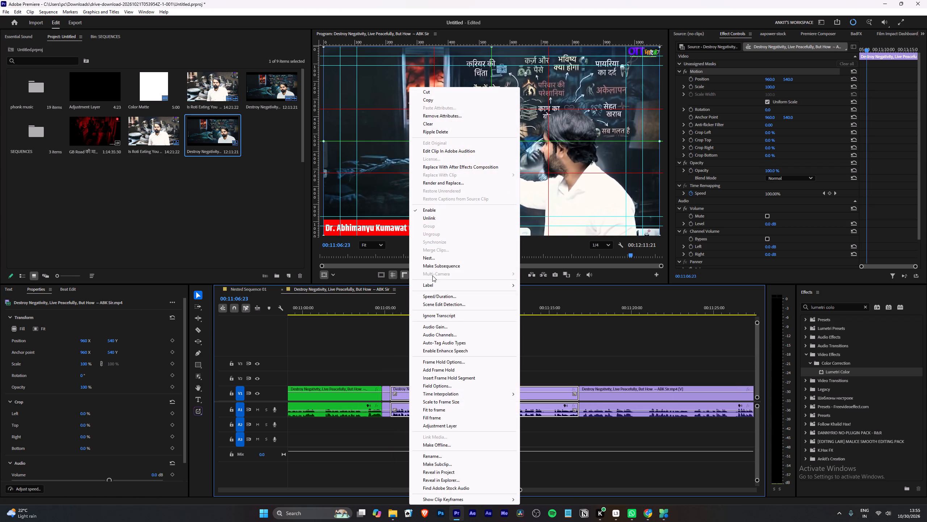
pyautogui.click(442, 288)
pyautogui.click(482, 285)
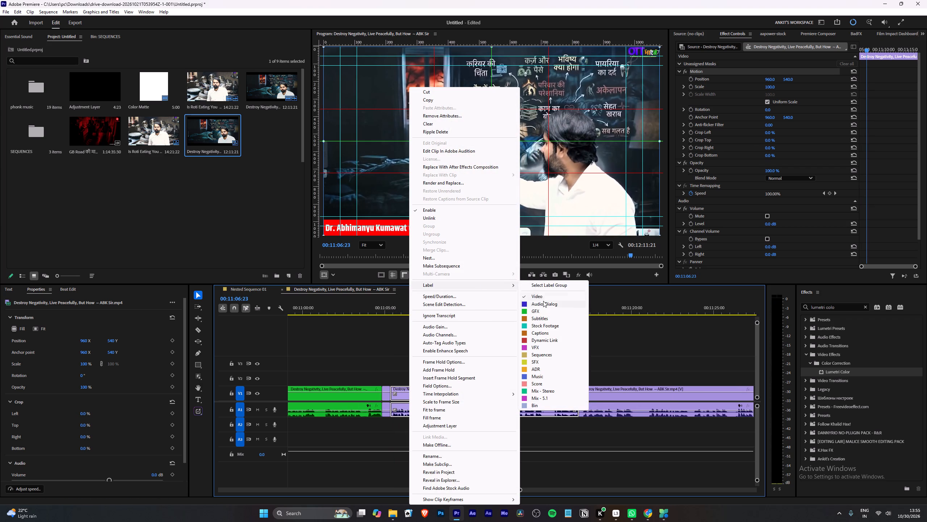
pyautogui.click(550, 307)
# Set the label of the segment from shortly after 00:11:05 to the 00:11:16:24 cut to green (GFX).
pyautogui.rightClick(458, 398)
pyautogui.rightClick(458, 398)
pyautogui.click(471, 274)
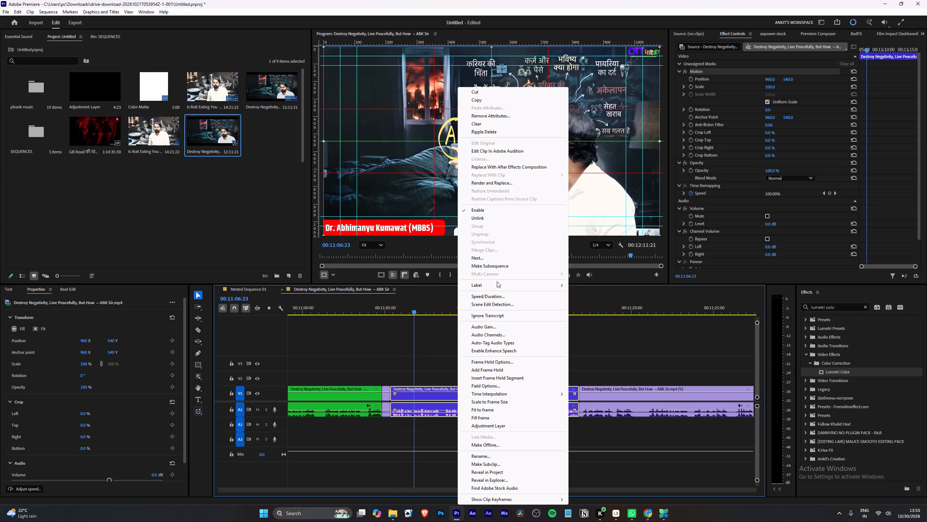
pyautogui.click(497, 281)
pyautogui.click(587, 313)
# Review the closing segment beyond the 00:11:16:24 cut at increased speed, examining it for material worth keeping.
pyautogui.press('space')
pyautogui.click(476, 362)
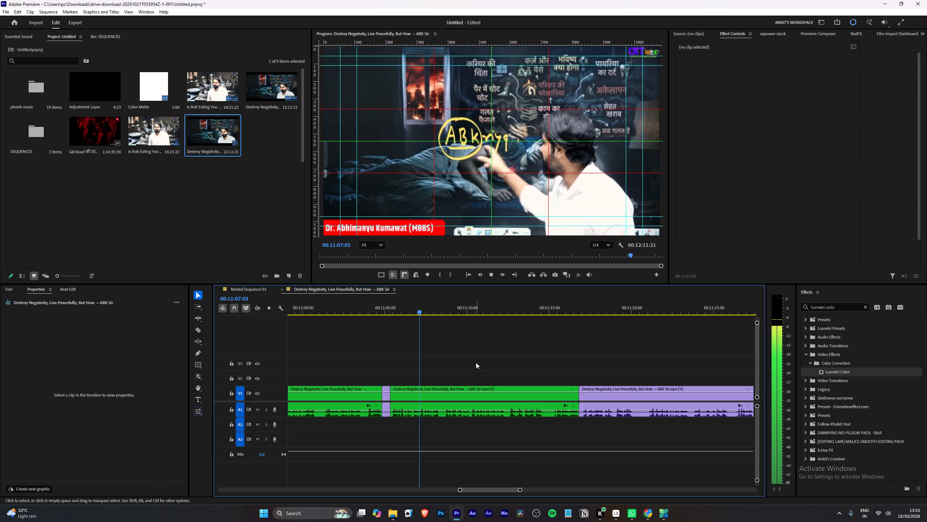
pyautogui.keyDown('alt'); pyautogui.scroll(-19, 472, 358); pyautogui.keyUp('alt')
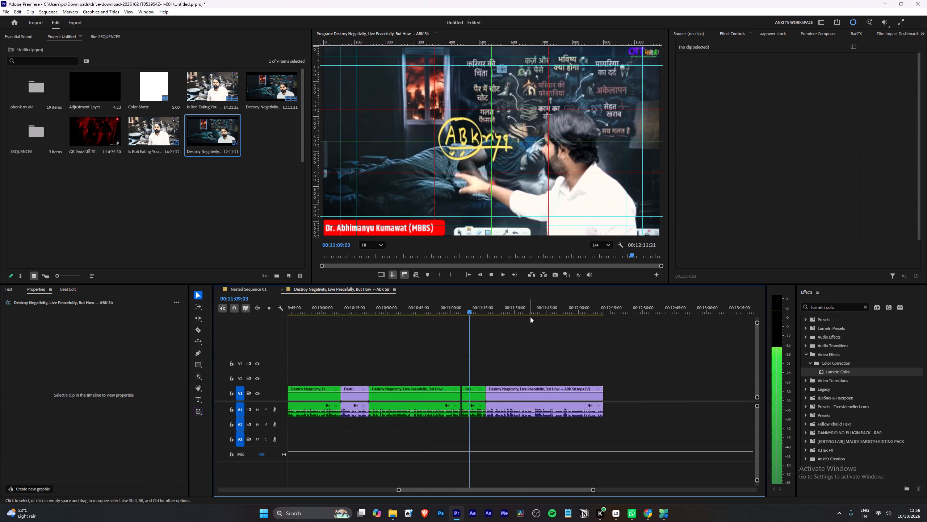
pyautogui.click(534, 311)
pyautogui.press('l')
pyautogui.press('l')
pyautogui.scroll(6, 510, 368)
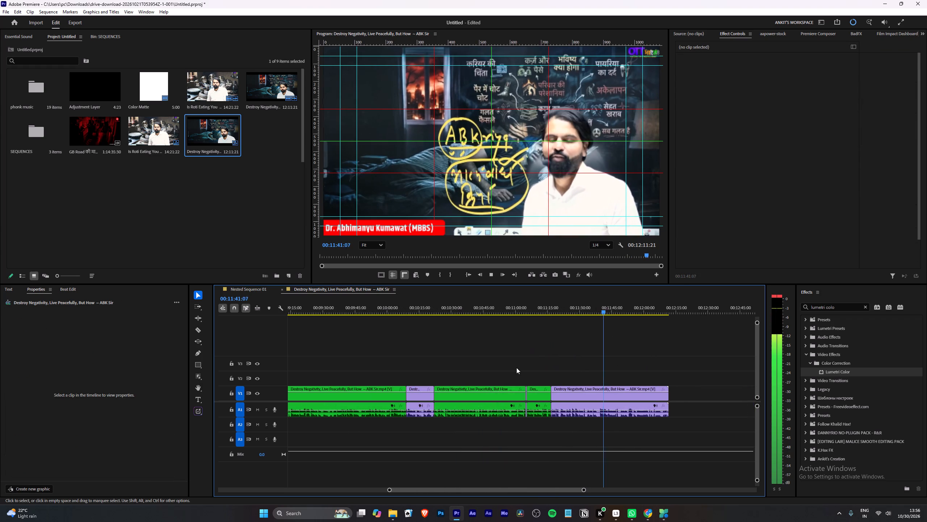
# Spot-check the segments without a green label by replaying them around 00:10:11 and 00:08:32.
pyautogui.click(412, 307)
pyautogui.press('space')
pyautogui.keyDown('alt'); pyautogui.scroll(5, 404, 366); pyautogui.keyUp('alt')
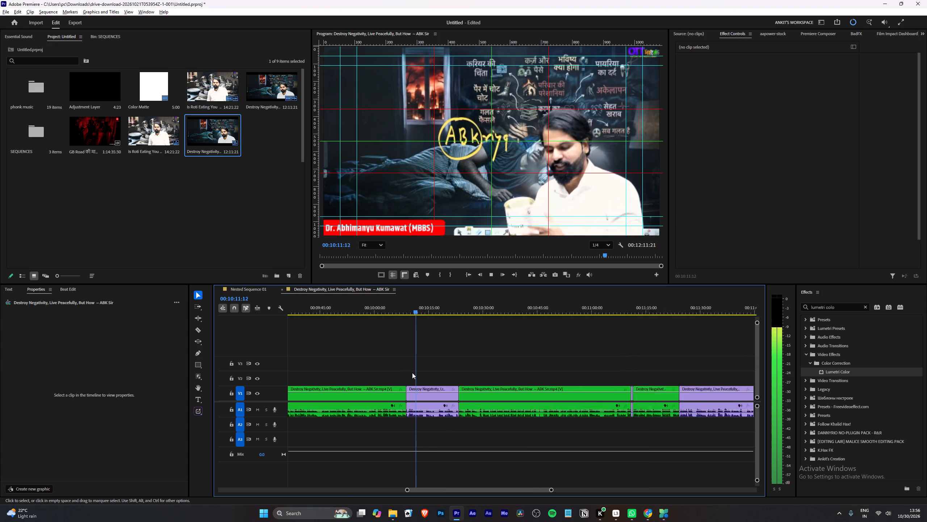
pyautogui.keyDown('alt'); pyautogui.scroll(6, 412, 373); pyautogui.keyUp('alt')
pyautogui.keyDown('alt'); pyautogui.scroll(-17, 412, 373); pyautogui.keyUp('alt')
pyautogui.keyDown('alt'); pyautogui.scroll(-7, 413, 374); pyautogui.keyUp('alt')
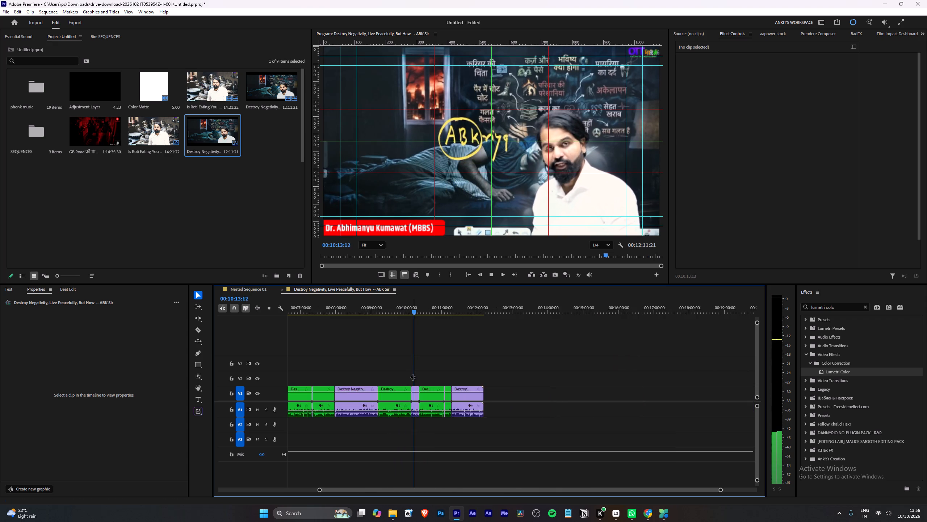
pyautogui.keyDown('alt'); pyautogui.scroll(-4, 413, 377); pyautogui.keyUp('alt')
pyautogui.press('space')
pyautogui.keyDown('alt'); pyautogui.scroll(3, 403, 376); pyautogui.keyUp('alt')
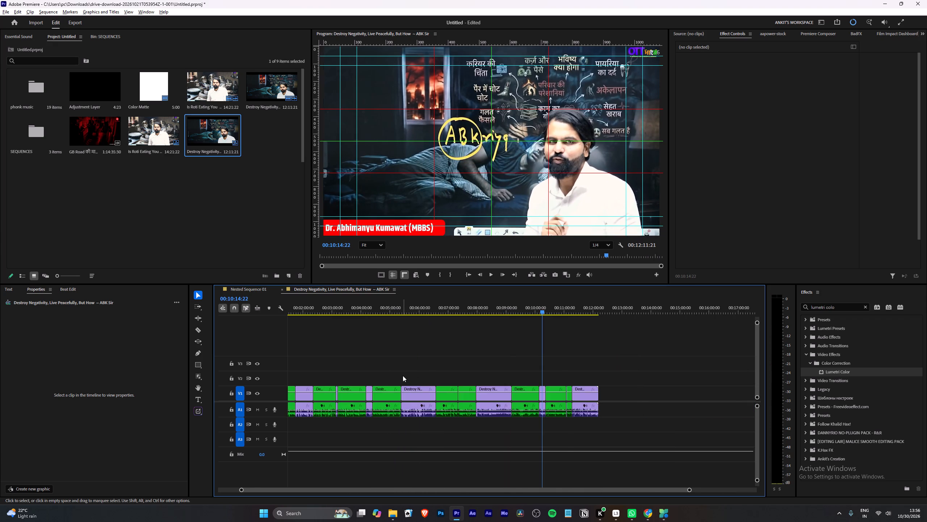
pyautogui.keyDown('alt'); pyautogui.scroll(2, 434, 342); pyautogui.keyUp('alt')
pyautogui.click(507, 310)
pyautogui.press('space')
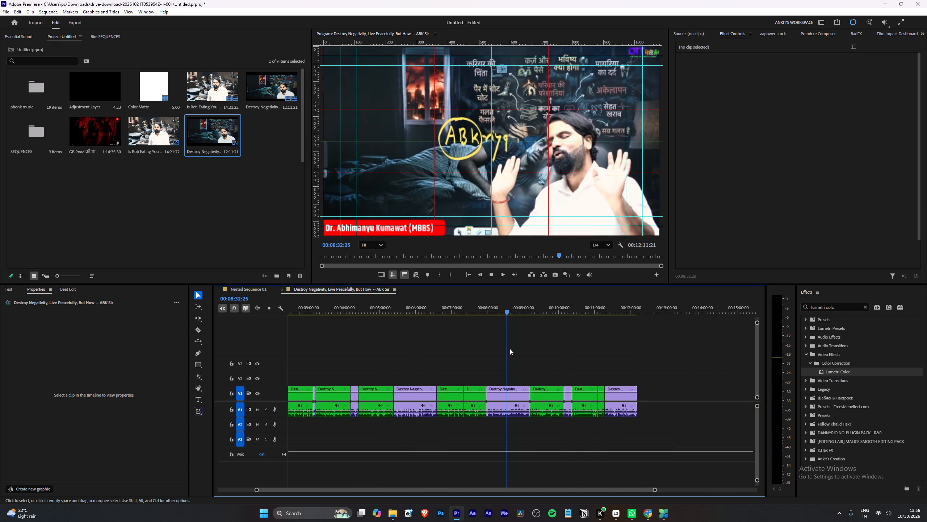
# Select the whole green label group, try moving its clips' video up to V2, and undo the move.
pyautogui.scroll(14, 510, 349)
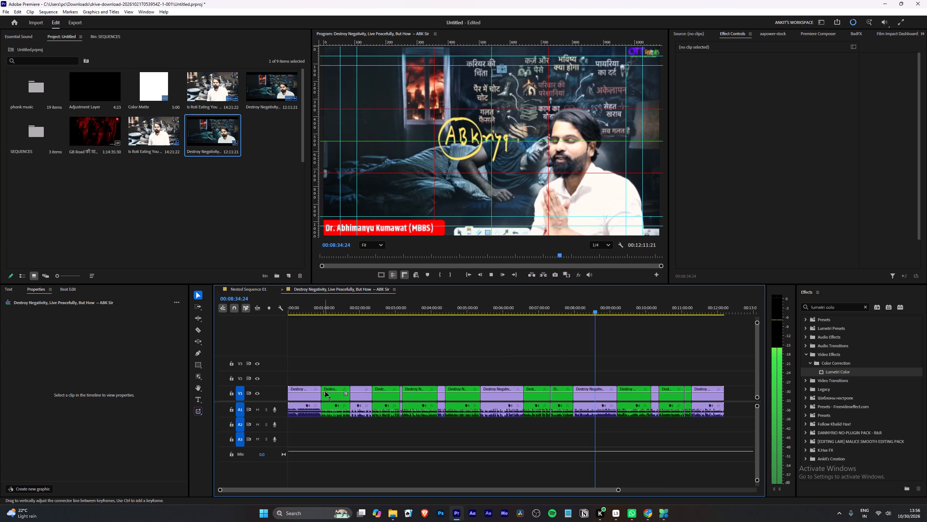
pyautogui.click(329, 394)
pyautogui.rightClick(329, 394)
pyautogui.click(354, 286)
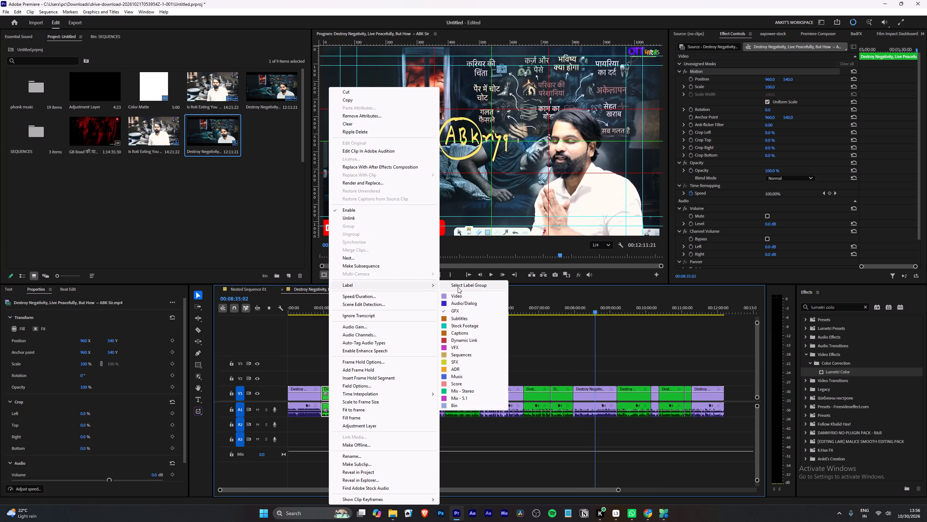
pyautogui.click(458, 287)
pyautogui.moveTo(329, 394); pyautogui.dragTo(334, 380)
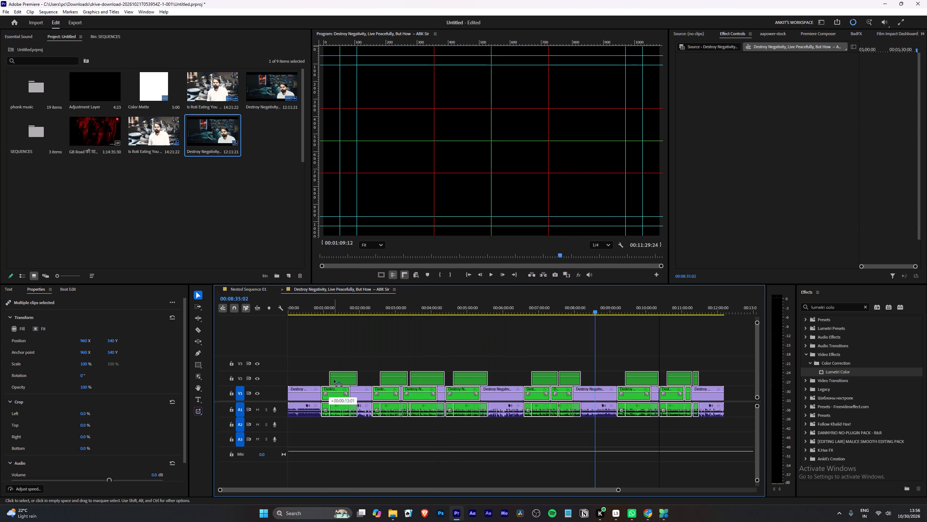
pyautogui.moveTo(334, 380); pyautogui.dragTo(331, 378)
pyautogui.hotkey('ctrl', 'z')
# Select the green label group again, move its video straight up from V1 to V2, and copy the clips.
pyautogui.keyDown('alt'); pyautogui.scroll(2, 329, 399); pyautogui.keyUp('alt')
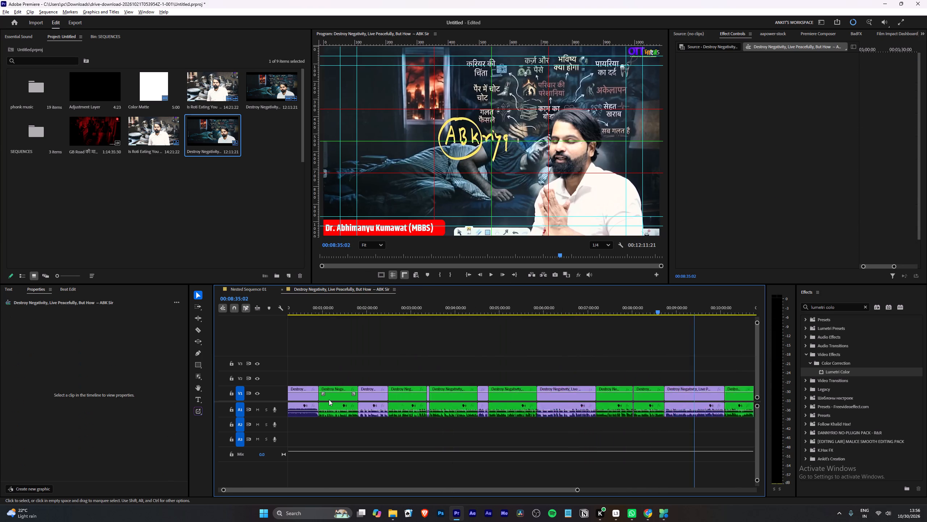
pyautogui.keyDown('alt'); pyautogui.scroll(13, 329, 399); pyautogui.keyUp('alt')
pyautogui.scroll(15, 327, 395)
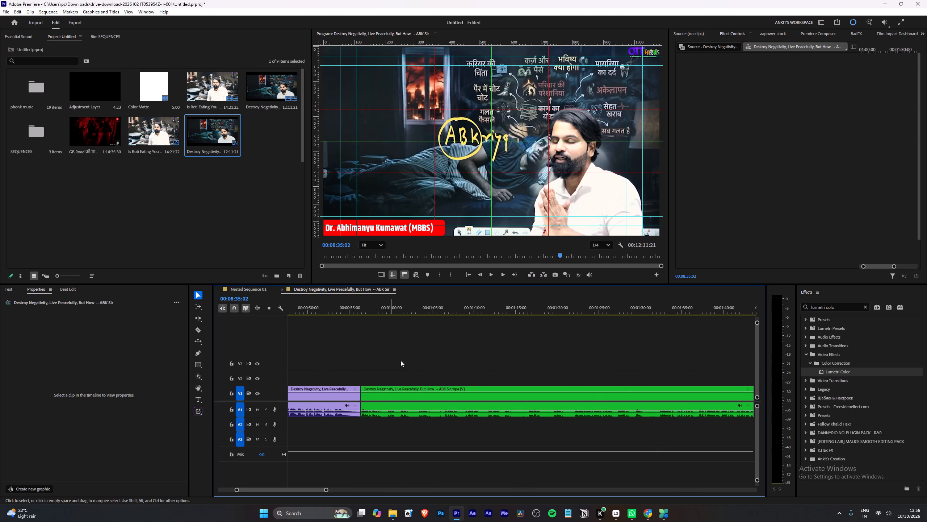
pyautogui.moveTo(394, 343); pyautogui.dragTo(440, 459)
pyautogui.rightClick(421, 395)
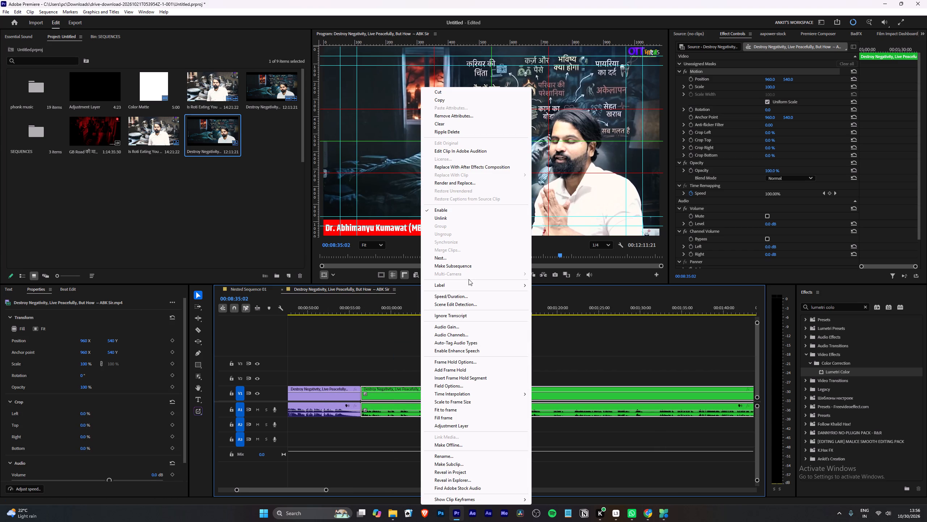
pyautogui.click(469, 281)
pyautogui.click(548, 285)
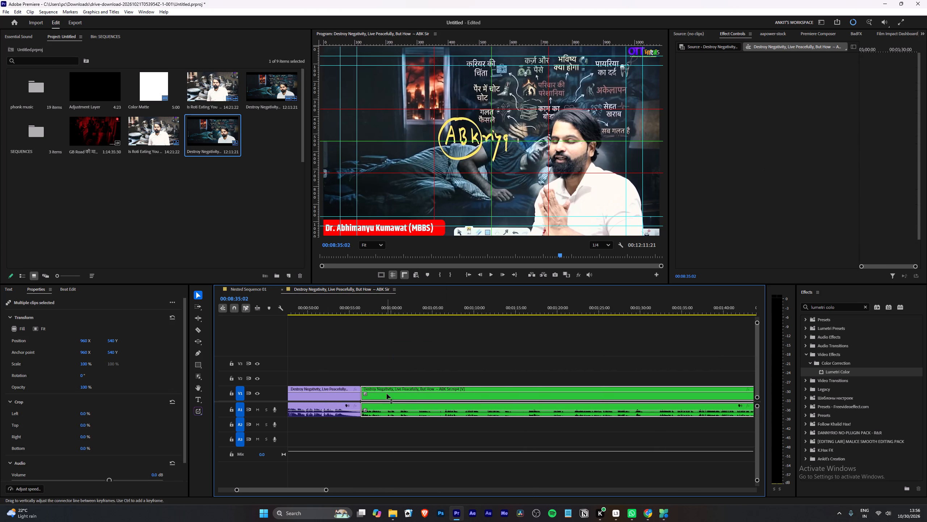
pyautogui.moveTo(386, 397); pyautogui.dragTo(386, 383)
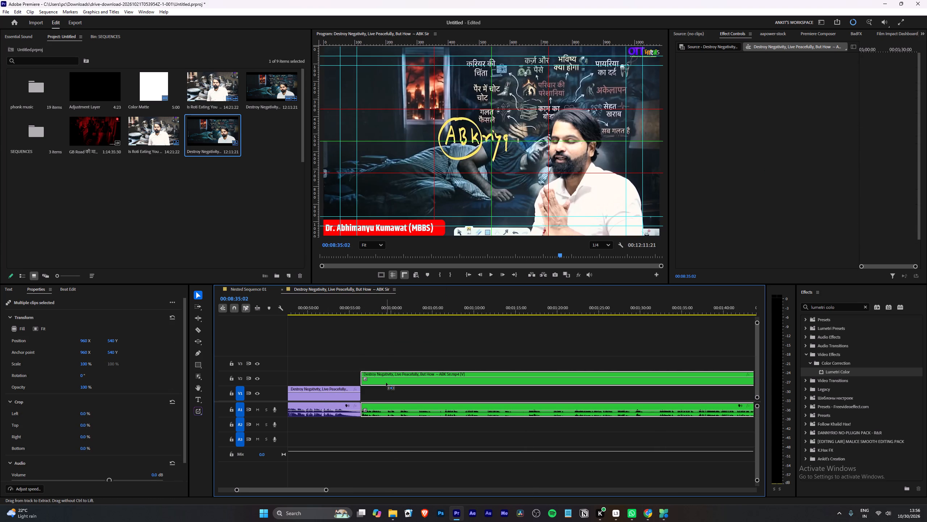
pyautogui.hotkey('ctrl', 'c')
# Switch to Nested Sequence 01 and delete all clips on V2 together with their audio on A1.
pyautogui.click(237, 295)
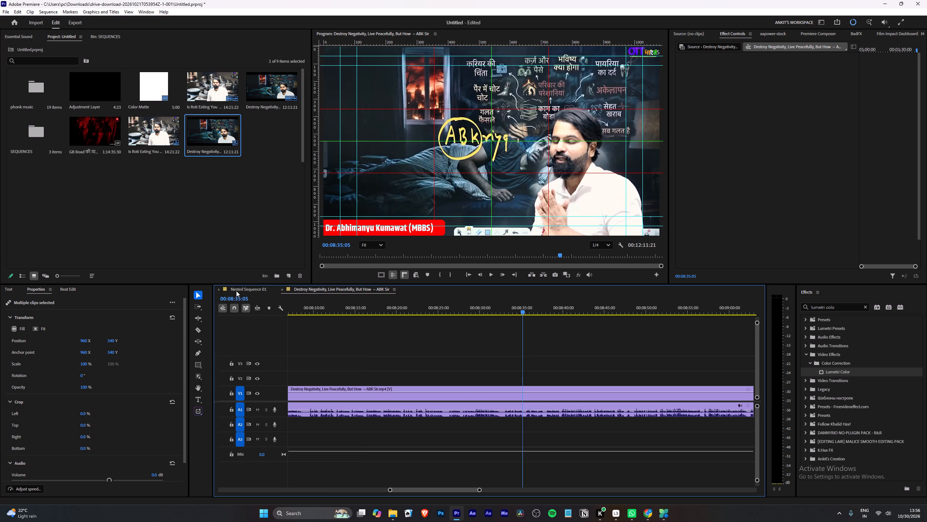
pyautogui.click(236, 291)
pyautogui.scroll(-5, 478, 354)
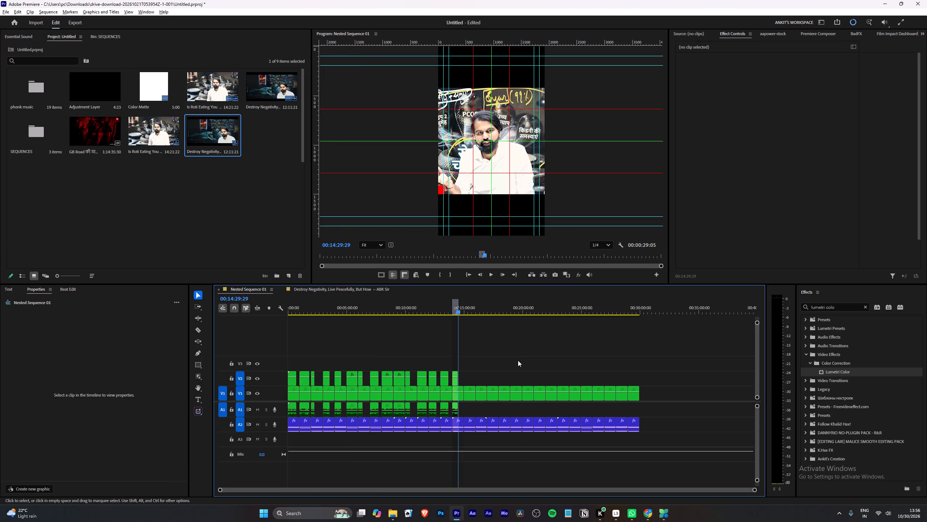
pyautogui.moveTo(516, 331); pyautogui.dragTo(277, 372)
pyautogui.press('BackSpace')
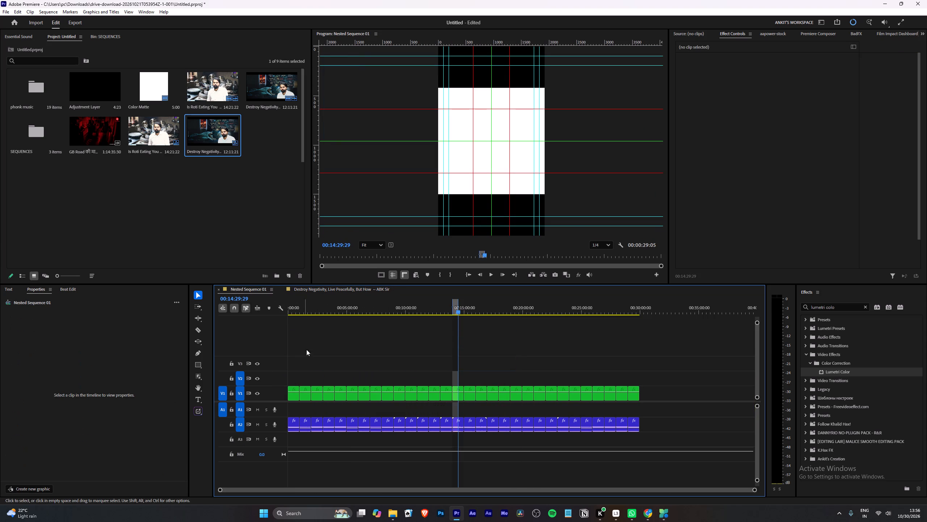
# Paste the copied green clips into Nested Sequence 01 on V2 and A1, starting a little past 00:03:00.
pyautogui.click(327, 305)
pyautogui.hotkey('ctrl', 'v')
pyautogui.press('space')
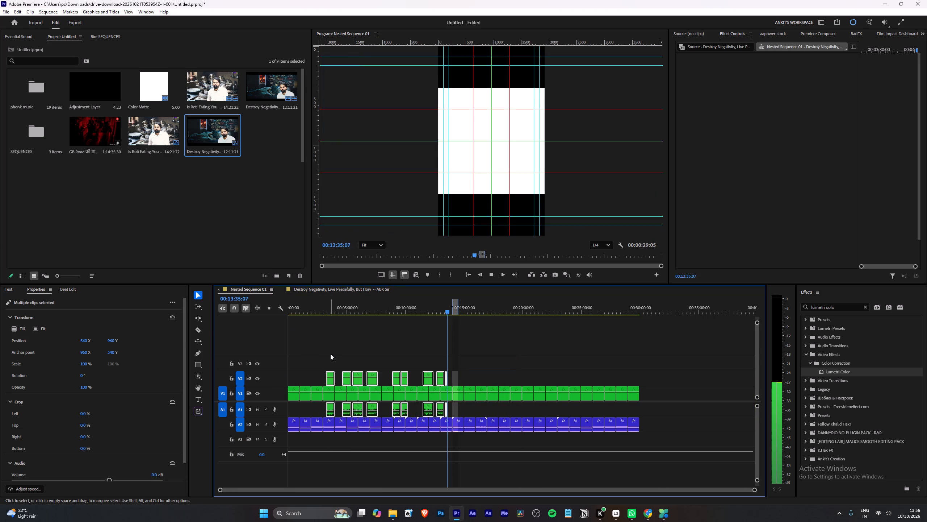
# Move the first pasted clip to the sequence start and the second to about 00:01:00, aligned with the V1 clip starts.
pyautogui.keyDown('alt'); pyautogui.scroll(16, 330, 354); pyautogui.keyUp('alt')
pyautogui.click(358, 349)
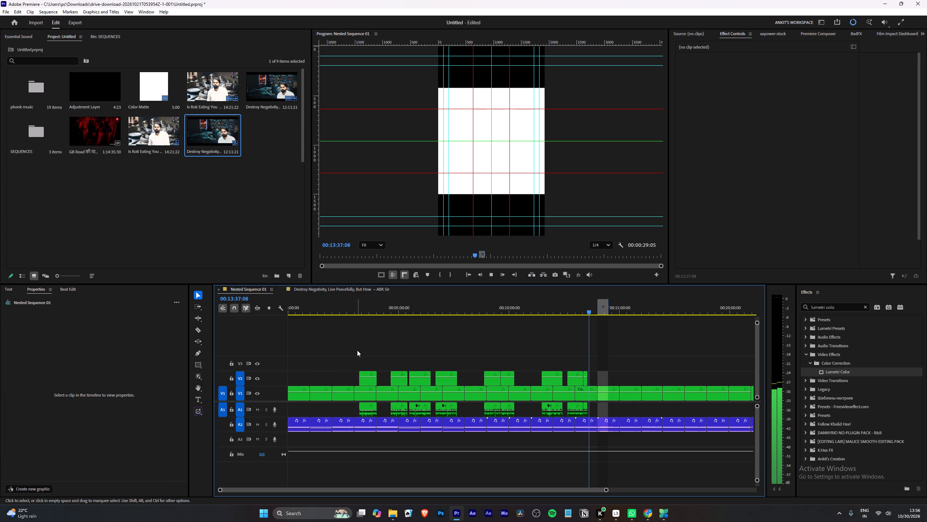
pyautogui.moveTo(366, 383); pyautogui.dragTo(292, 386)
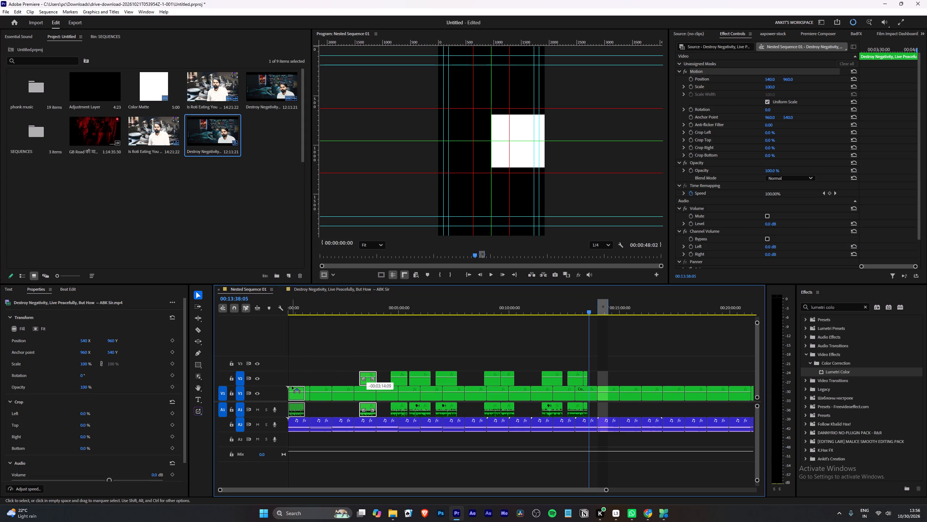
pyautogui.moveTo(292, 386); pyautogui.dragTo(290, 381)
pyautogui.press('space')
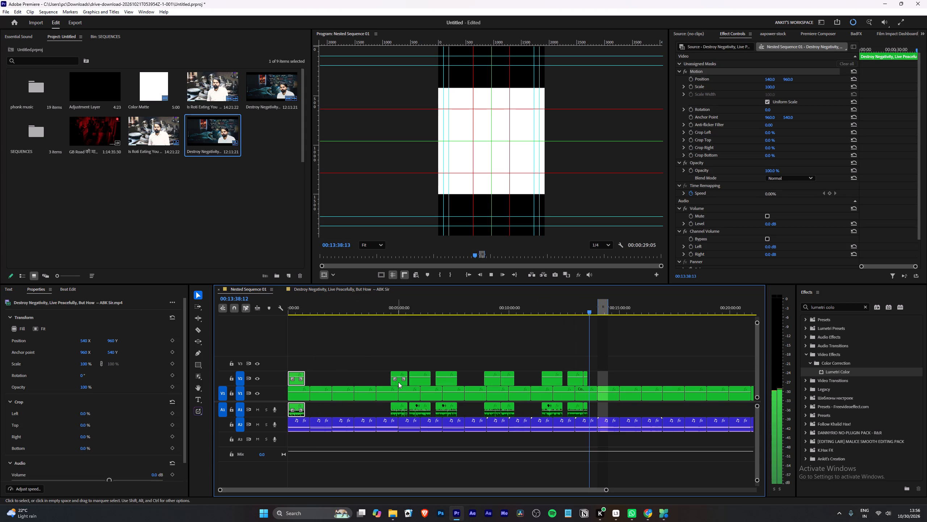
pyautogui.moveTo(398, 382); pyautogui.dragTo(316, 379)
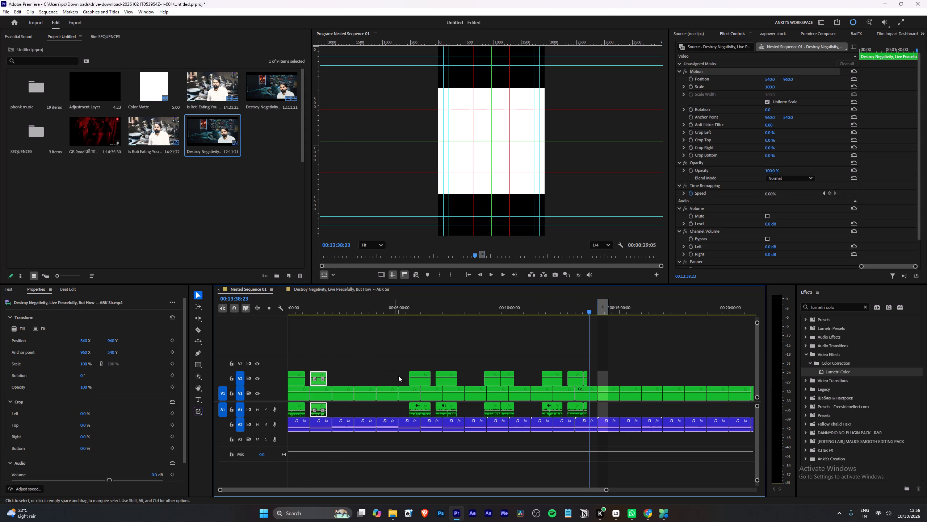
pyautogui.press('space')
# Move the third, fourth and fifth pasted clips on V2 to about 00:02:00, 00:03:00 and 00:04:00 respectively.
pyautogui.moveTo(424, 384); pyautogui.dragTo(346, 382)
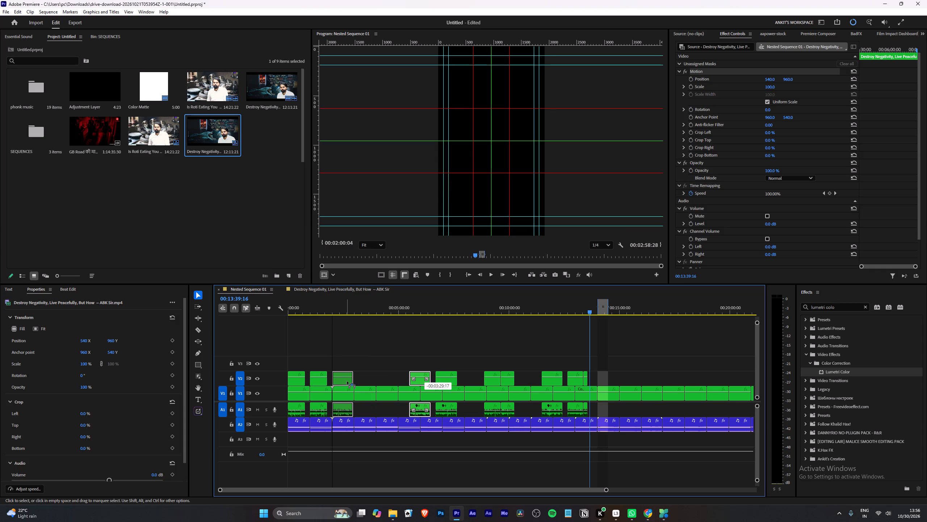
pyautogui.click(379, 336)
pyautogui.press('space')
pyautogui.moveTo(448, 385); pyautogui.dragTo(377, 384)
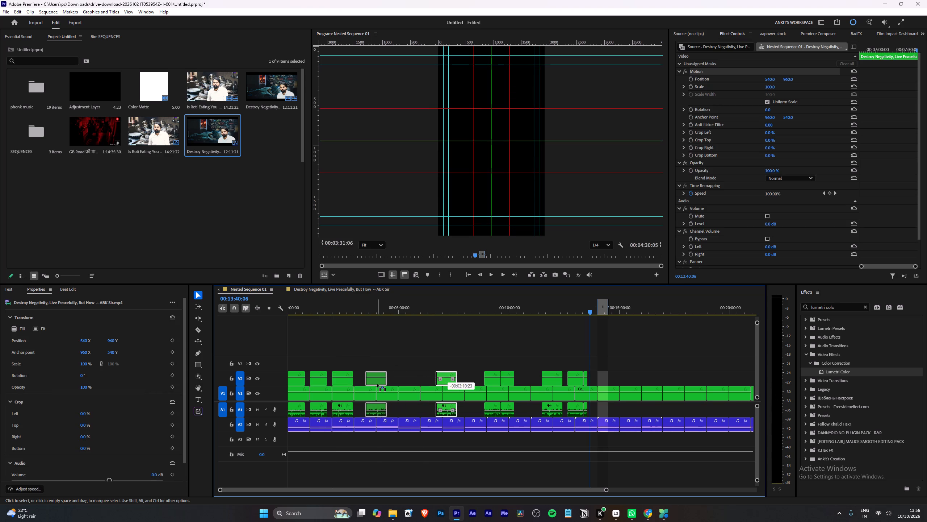
pyautogui.moveTo(377, 384); pyautogui.dragTo(366, 384)
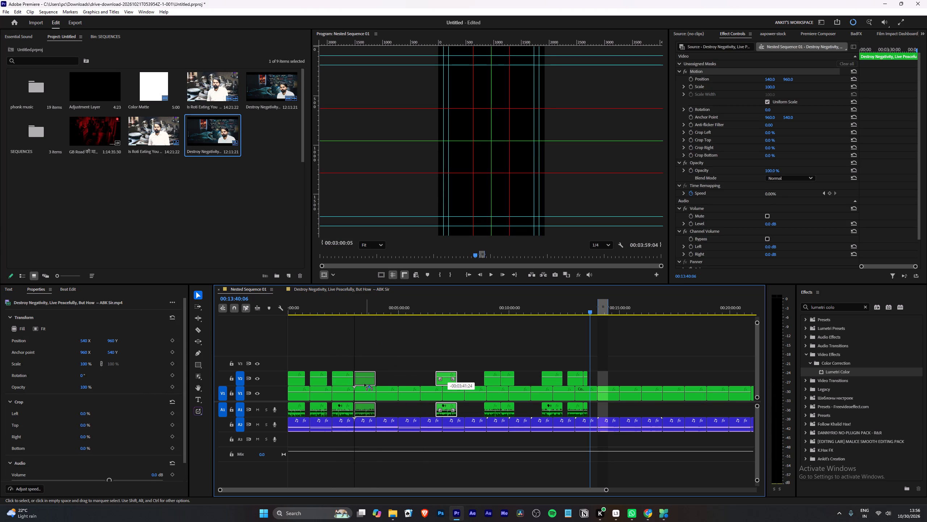
pyautogui.press('space')
pyautogui.moveTo(495, 384); pyautogui.dragTo(493, 384)
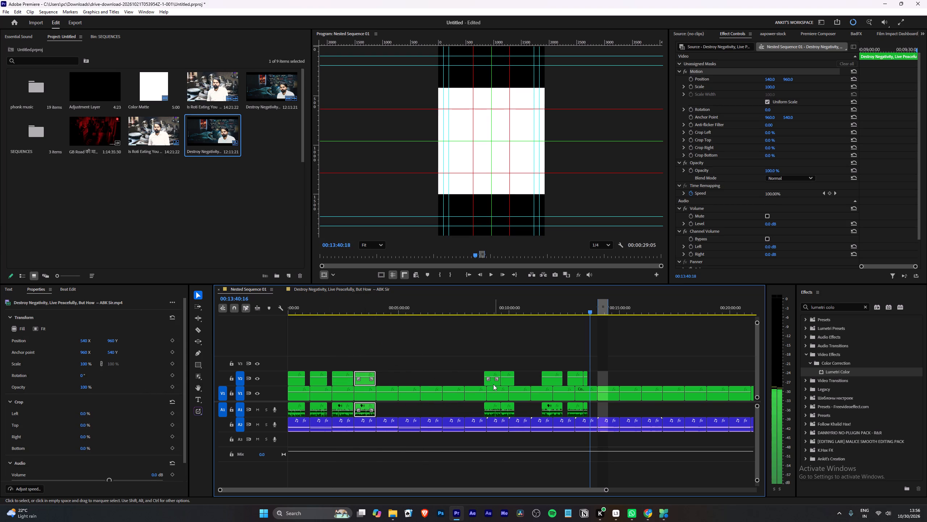
pyautogui.moveTo(493, 384); pyautogui.dragTo(387, 386)
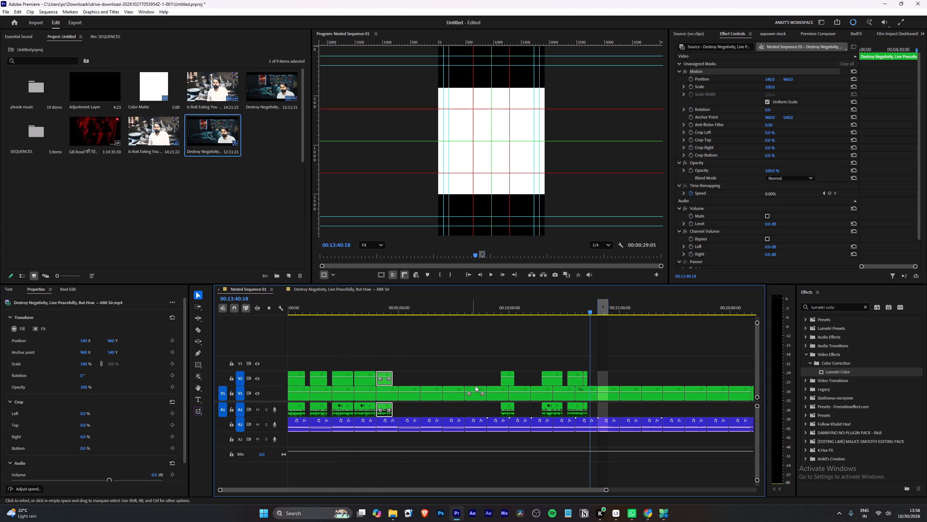
# Move the sixth, seventh, eighth and ninth pasted clips on V2 to about 00:05:00, 00:06:00, 00:07:00 and 00:08:00 respectively.
pyautogui.moveTo(508, 381); pyautogui.dragTo(406, 379)
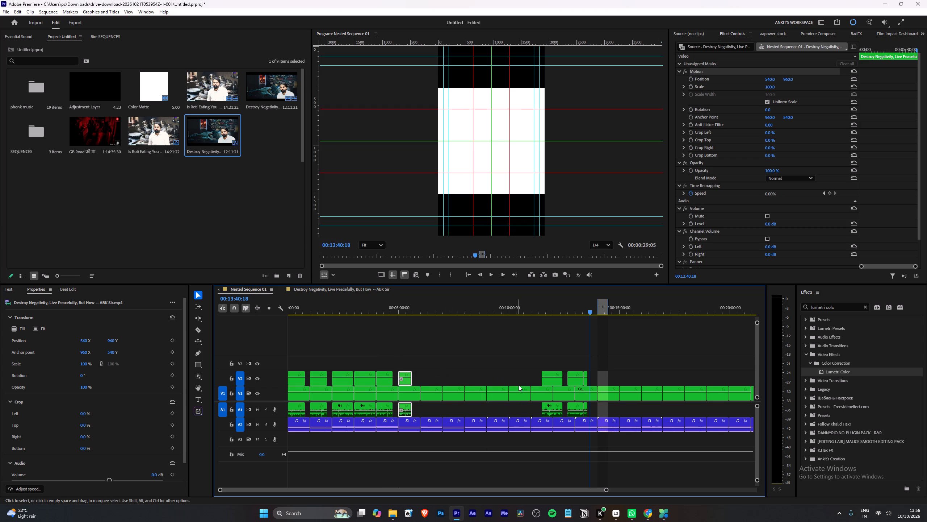
pyautogui.moveTo(552, 384); pyautogui.dragTo(427, 377)
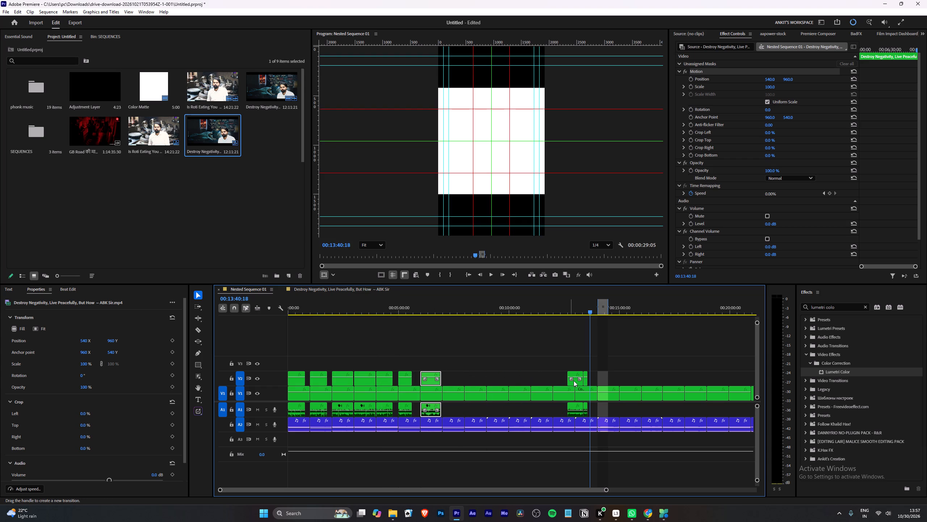
pyautogui.moveTo(575, 384); pyautogui.dragTo(451, 381)
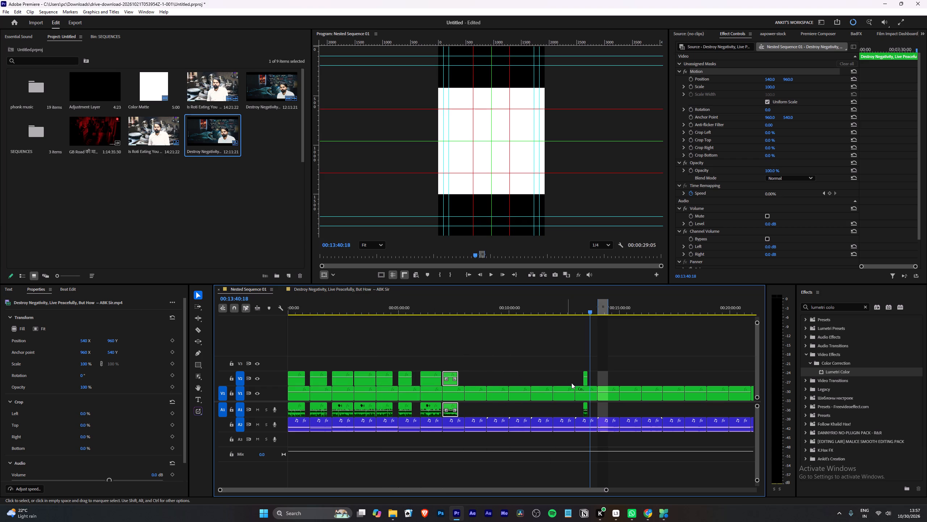
pyautogui.moveTo(585, 382); pyautogui.dragTo(465, 373)
# Play Nested Sequence 01 from about 00:00:26 in the first clip to review the placed segments.
pyautogui.moveTo(314, 304); pyautogui.dragTo(298, 312)
pyautogui.keyDown('alt'); pyautogui.scroll(12, 316, 350); pyautogui.keyUp('alt')
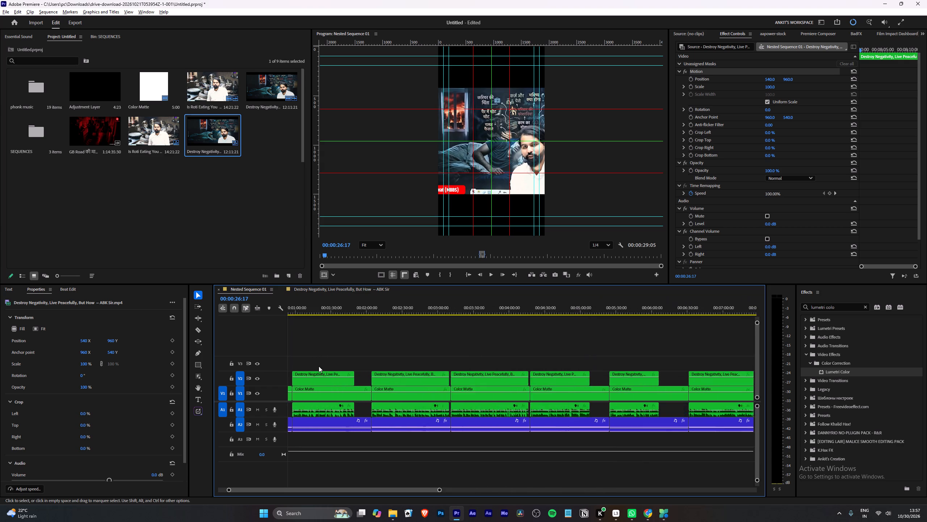
pyautogui.keyDown('alt'); pyautogui.scroll(20, 319, 366); pyautogui.keyUp('alt')
pyautogui.keyDown('alt'); pyautogui.scroll(1, 319, 366); pyautogui.keyUp('alt')
pyautogui.scroll(8, 343, 362)
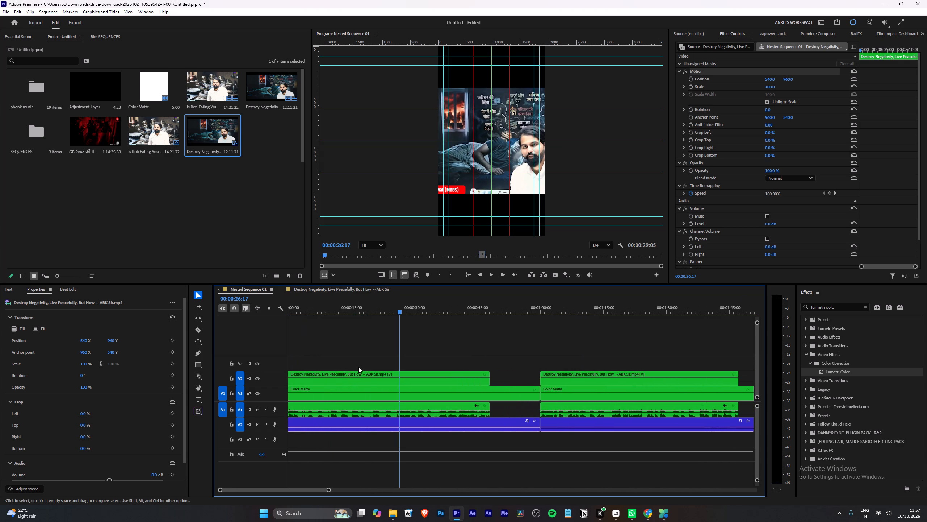
pyautogui.scroll(8, 358, 367)
pyautogui.scroll(-11, 358, 367)
pyautogui.press('space')
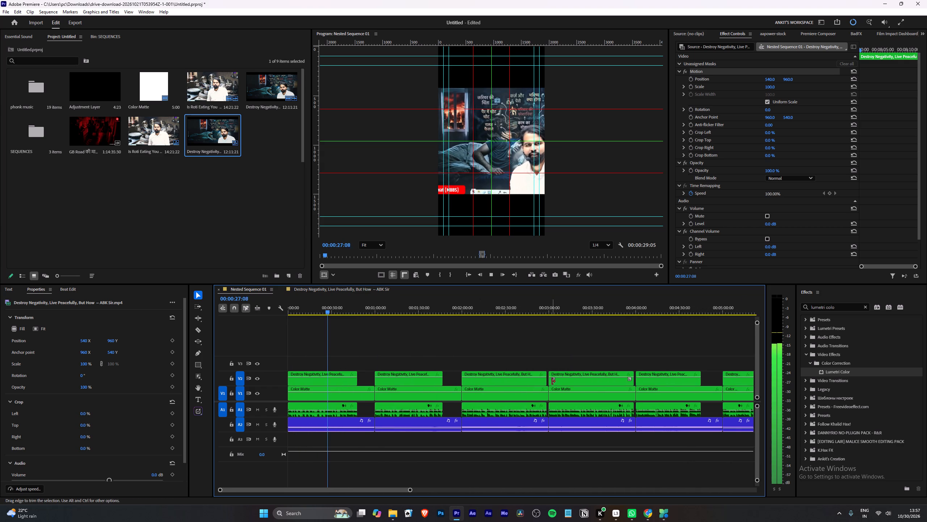
pyautogui.keyDown('alt'); pyautogui.scroll(3, 553, 385); pyautogui.keyUp('alt')
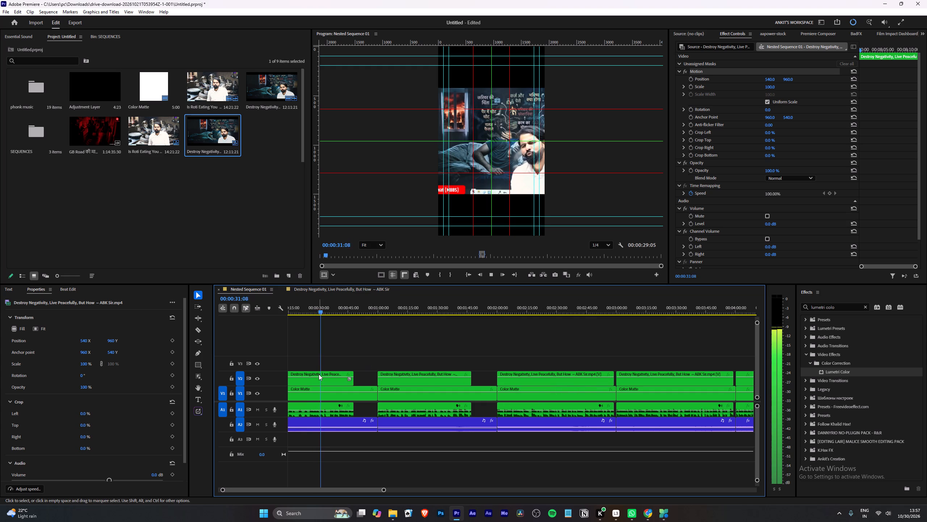
# Step through the edit points of Nested Sequence 01 to the last V2 clip, checking each clip's alignment with the Color Matte starts.
pyautogui.keyDown('alt'); pyautogui.scroll(8, 319, 374); pyautogui.keyUp('alt')
pyautogui.press('Down')
pyautogui.press('Down')
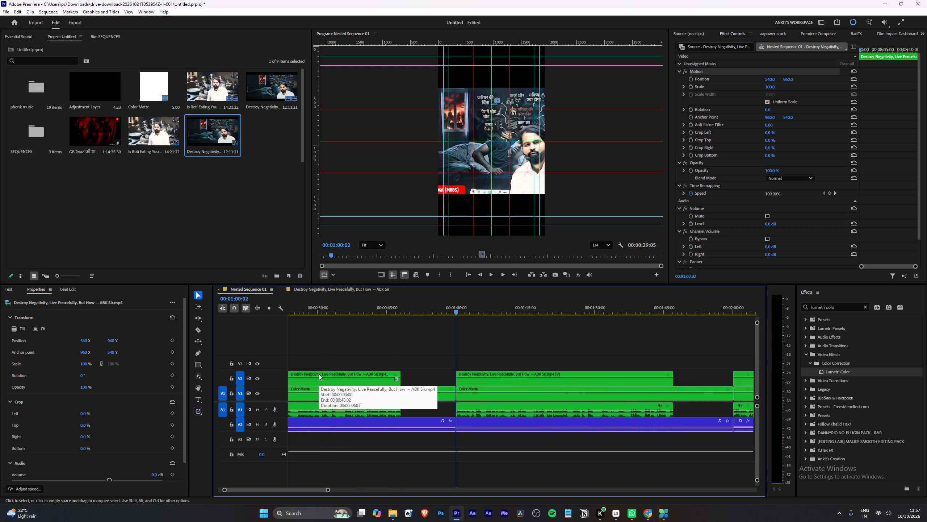
pyautogui.press('Down')
pyautogui.press('Down')
pyautogui.press('Down')
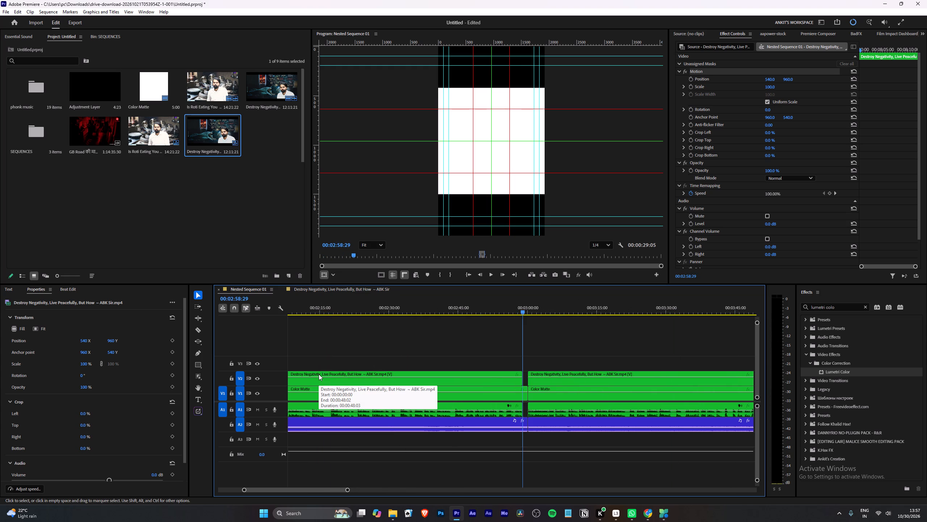
pyautogui.press('Down')
pyautogui.press('Down')
pyautogui.press('Down')
pyautogui.press('Down')
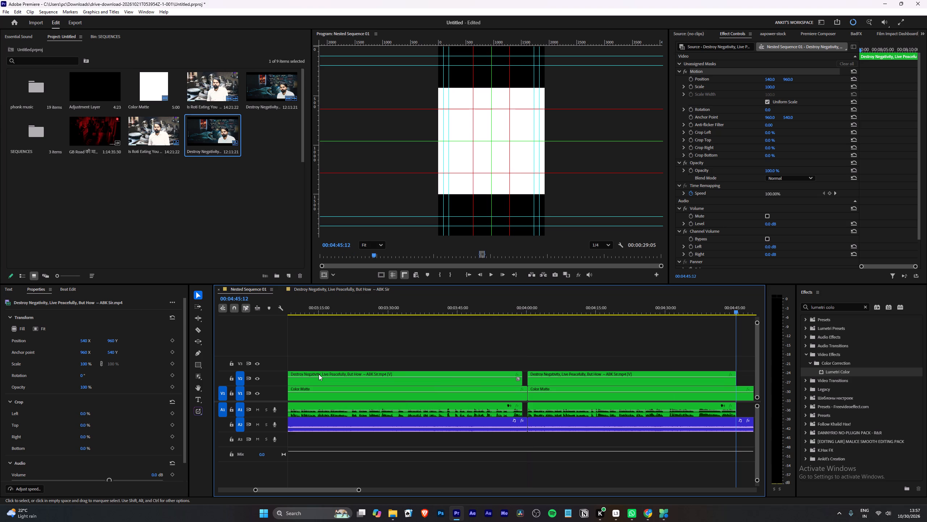
pyautogui.press('Down')
pyautogui.press('Down')
pyautogui.press('Down')
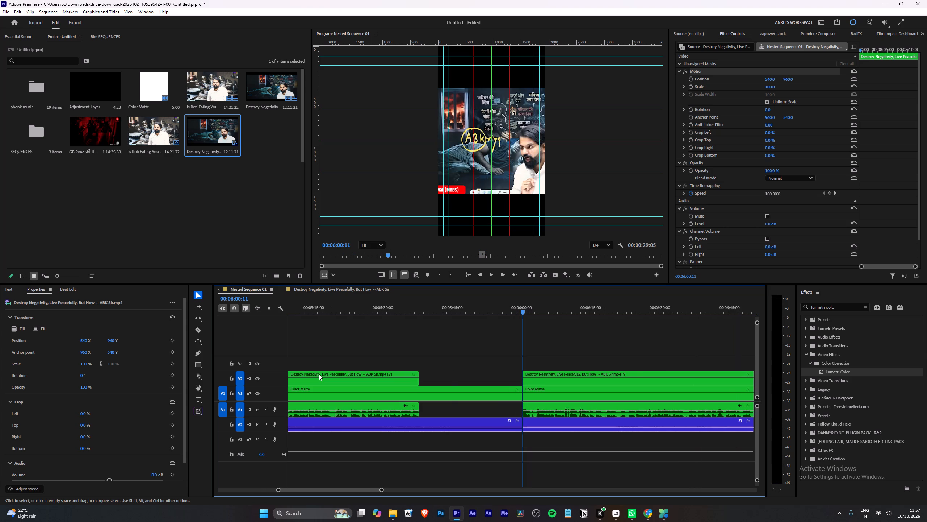
pyautogui.press('Down')
pyautogui.press('Down')
pyautogui.press('Down')
pyautogui.press('Down')
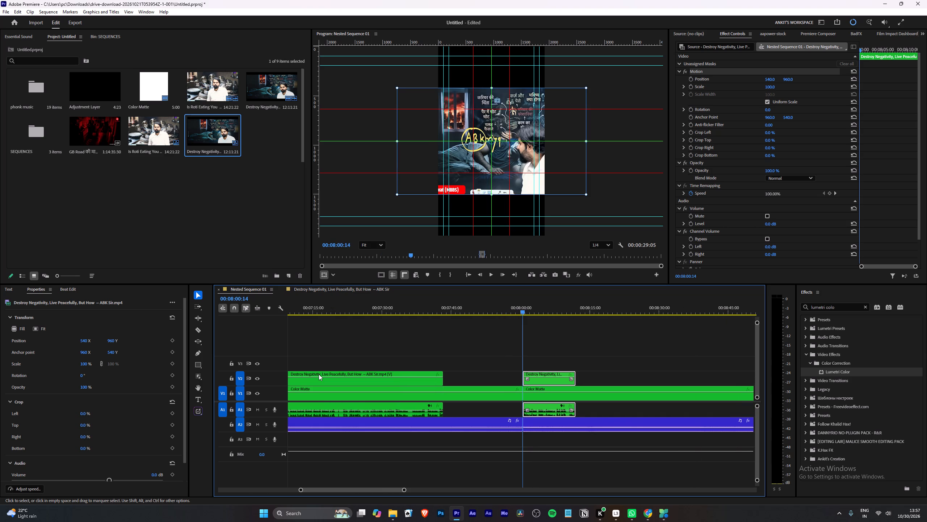
pyautogui.press('Down')
pyautogui.press('Down')
pyautogui.press('Up')
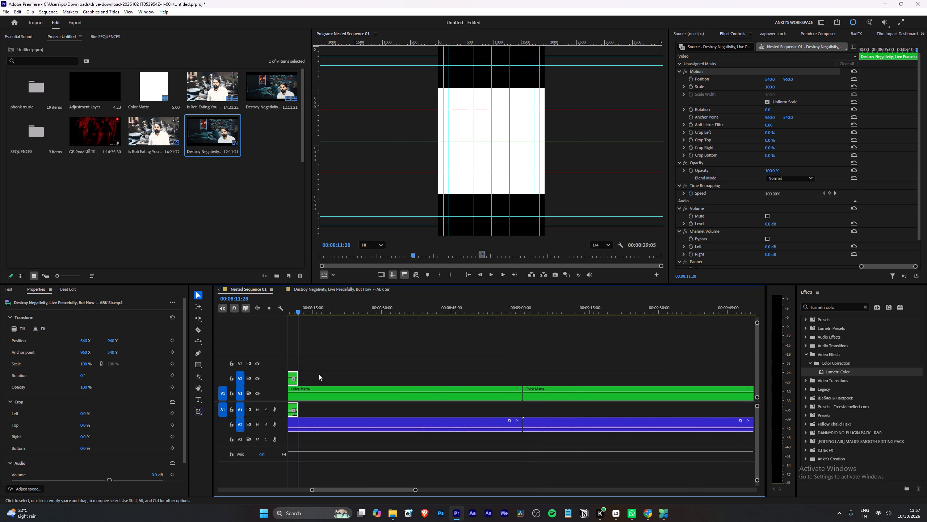
# Return the playhead to the sequence start, play the opening second and examine the first Destroy Negativity clip close up.
pyautogui.keyDown('alt'); pyautogui.scroll(-15, 319, 374); pyautogui.keyUp('alt')
pyautogui.moveTo(298, 310); pyautogui.dragTo(271, 318)
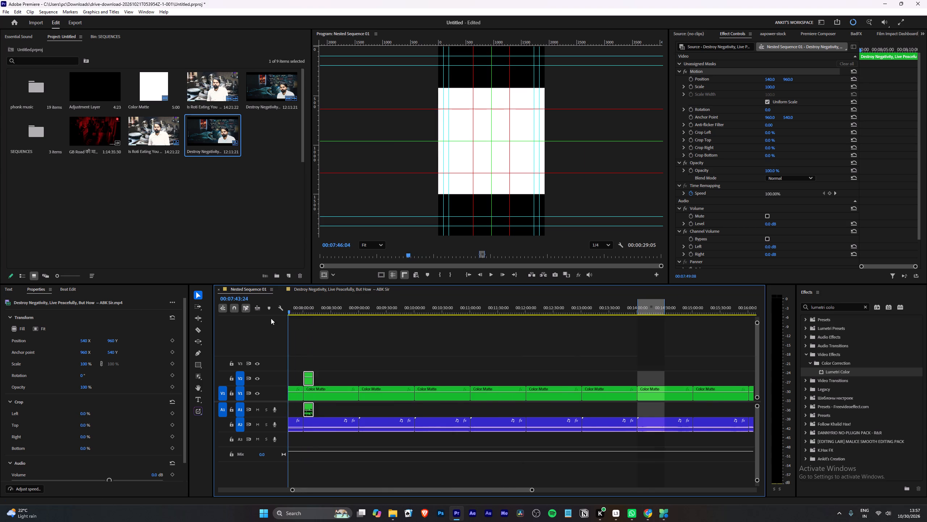
pyautogui.moveTo(271, 318); pyautogui.dragTo(122, 312)
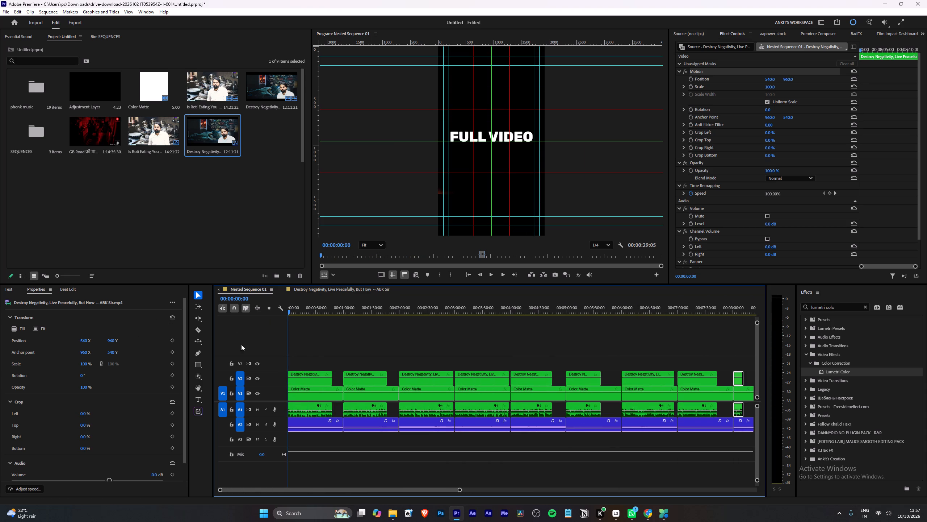
pyautogui.click(305, 312)
pyautogui.moveTo(299, 307); pyautogui.dragTo(269, 311)
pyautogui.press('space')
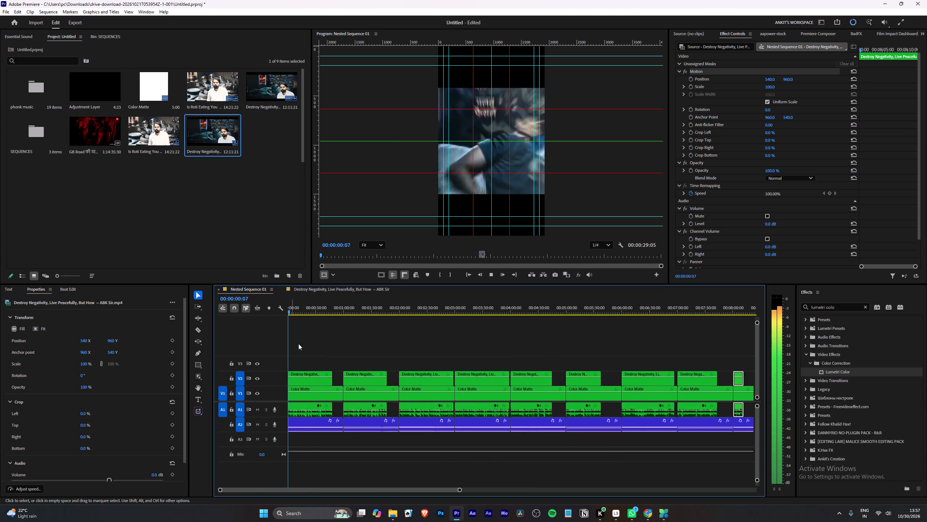
pyautogui.keyDown('alt'); pyautogui.scroll(7, 303, 339); pyautogui.keyUp('alt')
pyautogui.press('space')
pyautogui.keyDown('alt'); pyautogui.scroll(15, 312, 352); pyautogui.keyUp('alt')
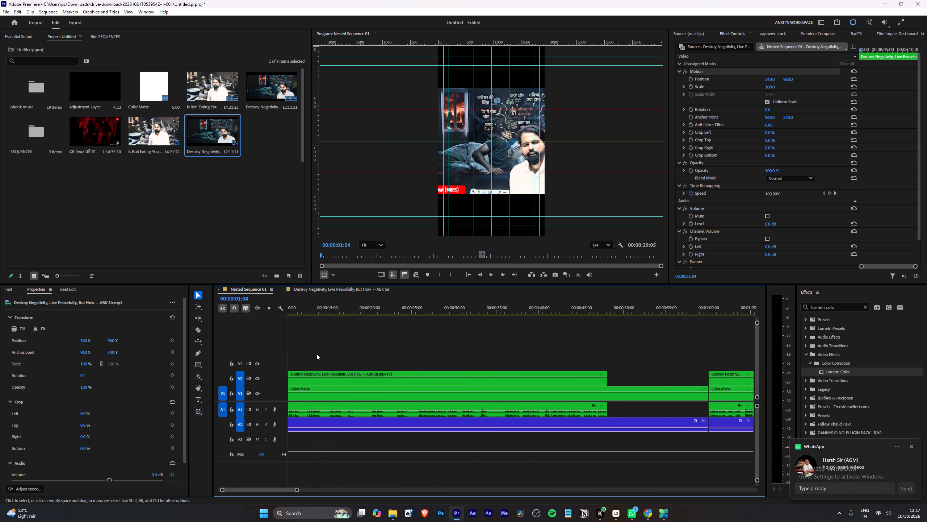
pyautogui.keyDown('alt'); pyautogui.scroll(18, 316, 354); pyautogui.keyUp('alt')
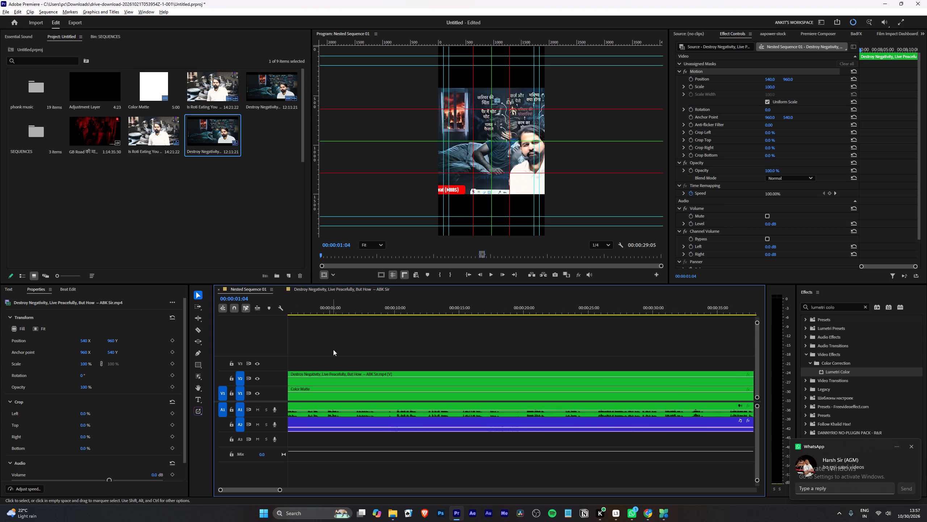
pyautogui.scroll(3, 335, 349)
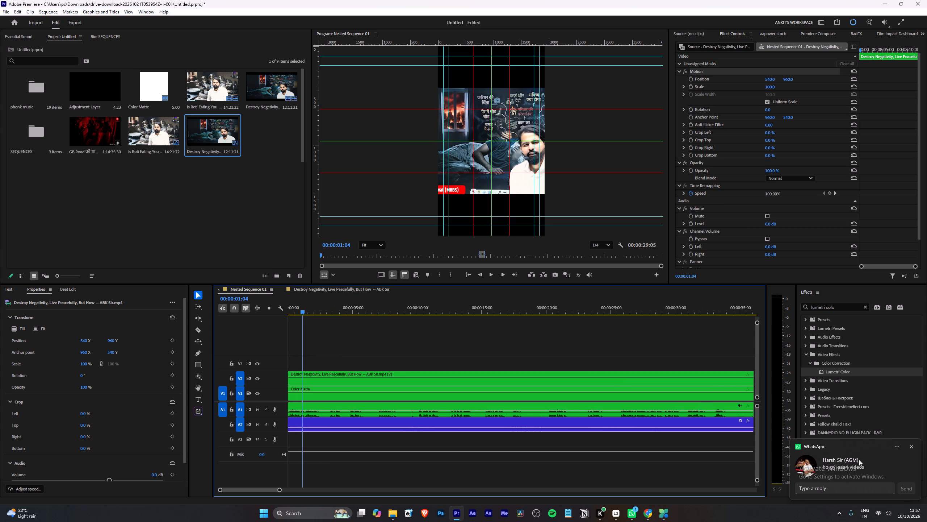
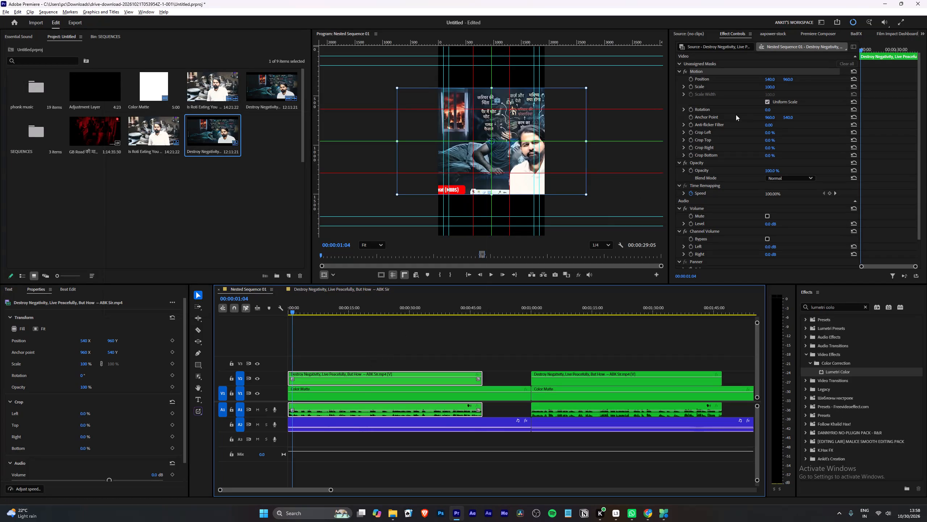
# Reframe the first V2 clip in the vertical frame by setting its horizontal Position to 120.
pyautogui.moveTo(769, 79); pyautogui.dragTo(635, 130)
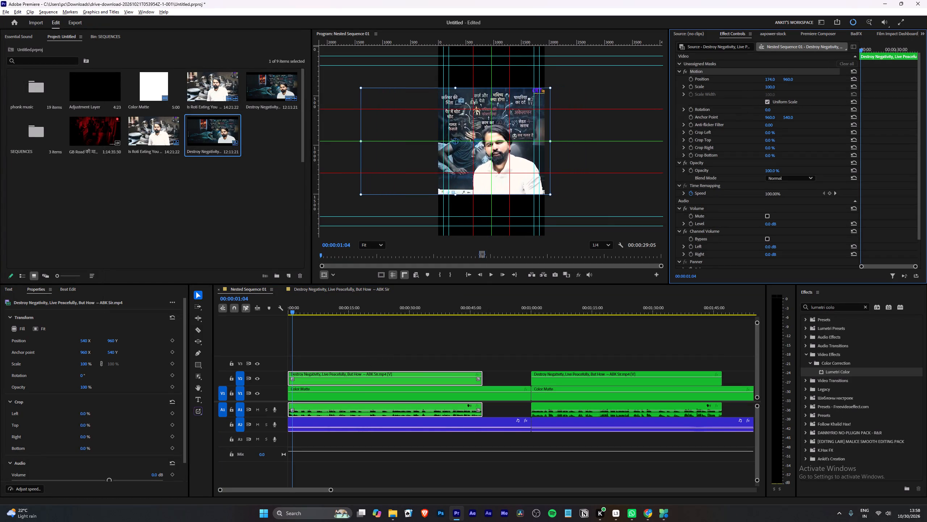
pyautogui.moveTo(635, 130); pyautogui.dragTo(622, 137)
pyautogui.click(773, 78)
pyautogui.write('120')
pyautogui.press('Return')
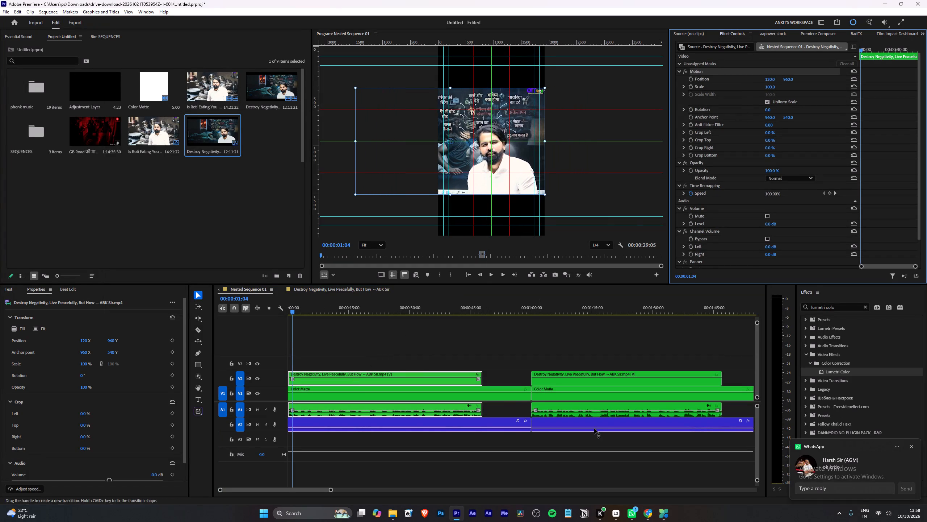
# Play Nested Sequence 01 from 00:00:00:00 to review the opening of the reframed first clip.
pyautogui.moveTo(336, 314); pyautogui.dragTo(278, 315)
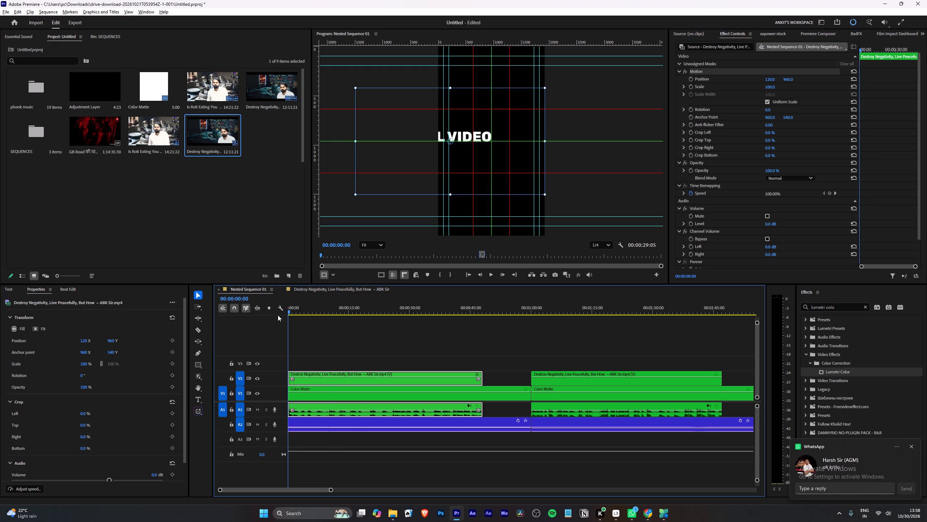
pyautogui.moveTo(278, 315); pyautogui.dragTo(276, 315)
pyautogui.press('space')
pyautogui.keyDown('alt'); pyautogui.scroll(17, 303, 343); pyautogui.keyUp('alt')
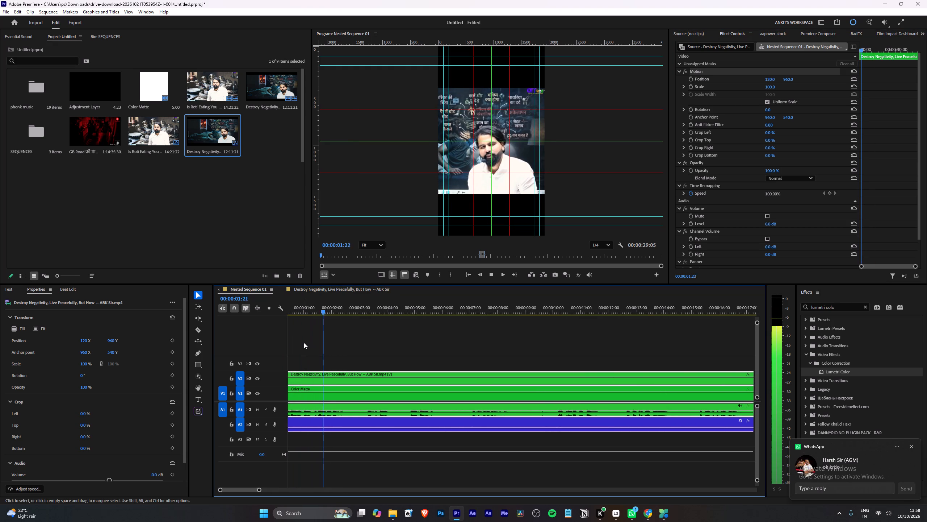
# Trim about four frames off the start of the first V2 clip and move it back to the sequence start.
pyautogui.keyDown('alt'); pyautogui.scroll(10, 304, 343); pyautogui.keyUp('alt')
pyautogui.press('space')
pyautogui.click(290, 310)
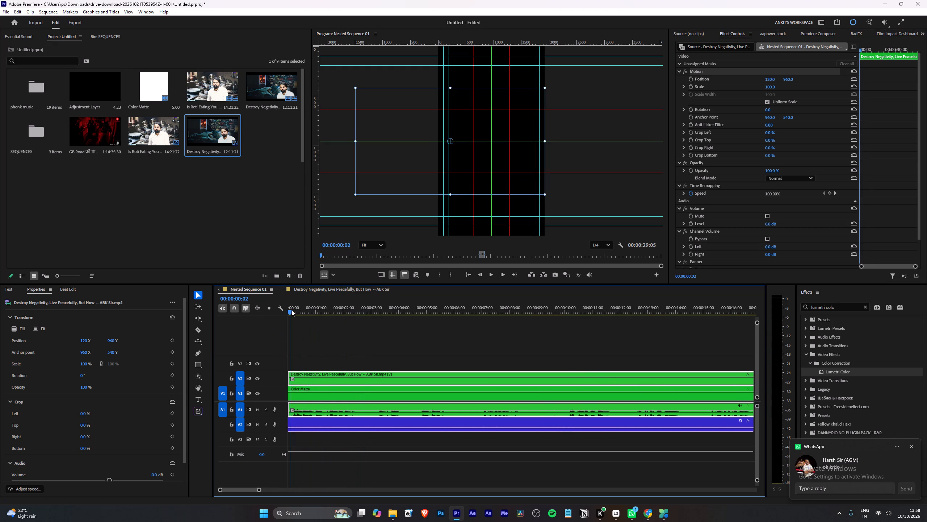
pyautogui.click(290, 384)
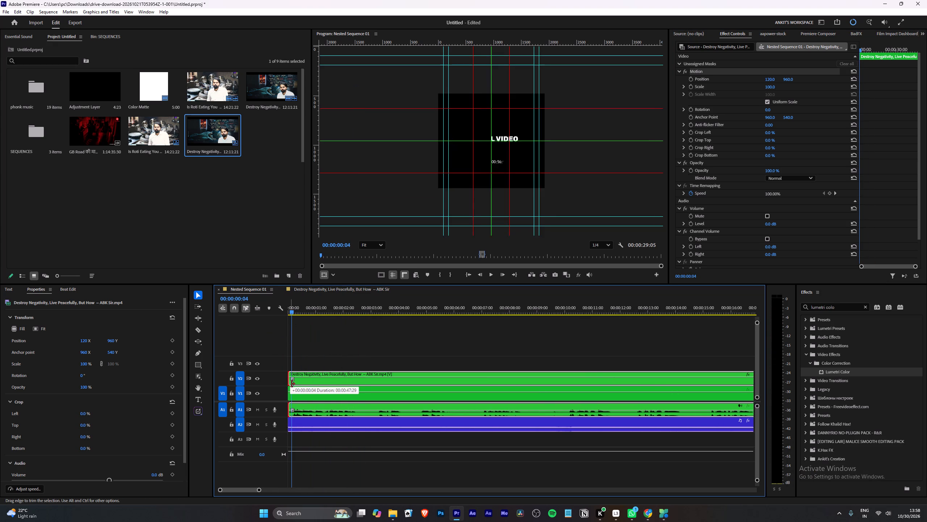
pyautogui.moveTo(320, 384); pyautogui.dragTo(313, 383)
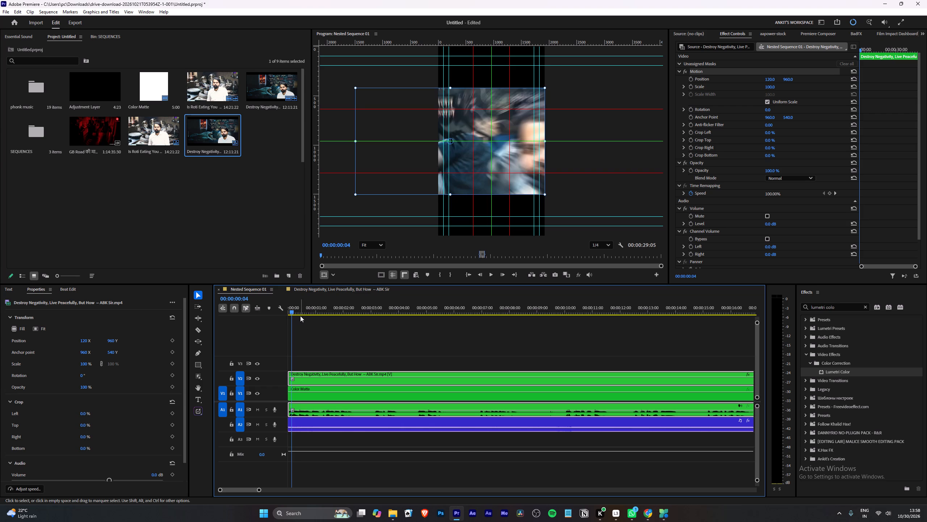
pyautogui.moveTo(297, 314); pyautogui.dragTo(279, 310)
pyautogui.press('space')
# Apply the Podcast Voice dialogue preset to all nine talk clips in Nested Sequence 01.
pyautogui.keyDown('alt'); pyautogui.scroll(-5, 314, 348); pyautogui.keyUp('alt')
pyautogui.keyDown('alt'); pyautogui.scroll(-18, 314, 348); pyautogui.keyUp('alt')
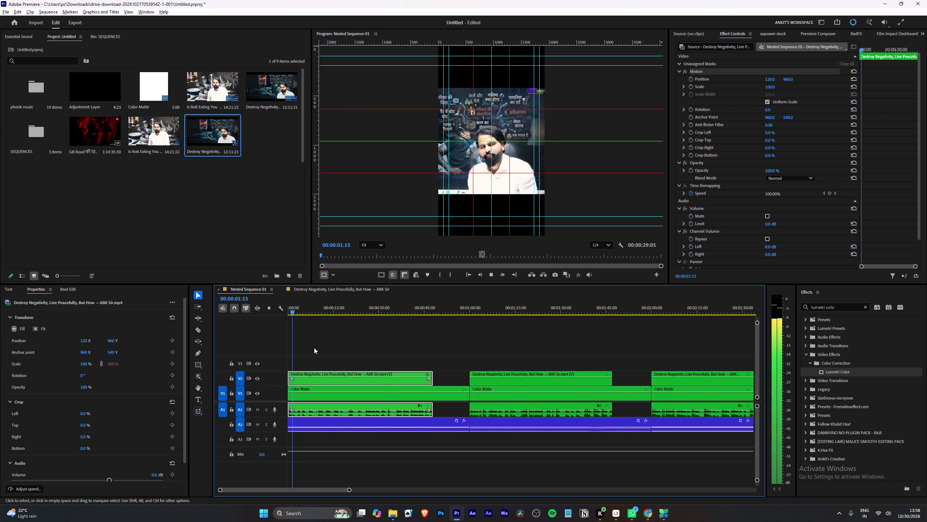
pyautogui.keyDown('alt'); pyautogui.scroll(-3, 314, 348); pyautogui.keyUp('alt')
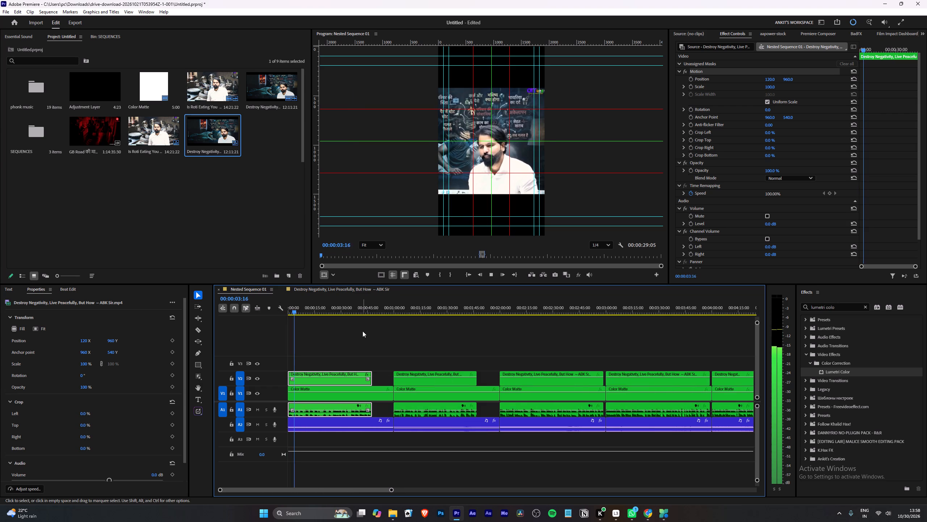
pyautogui.scroll(-7, 362, 331)
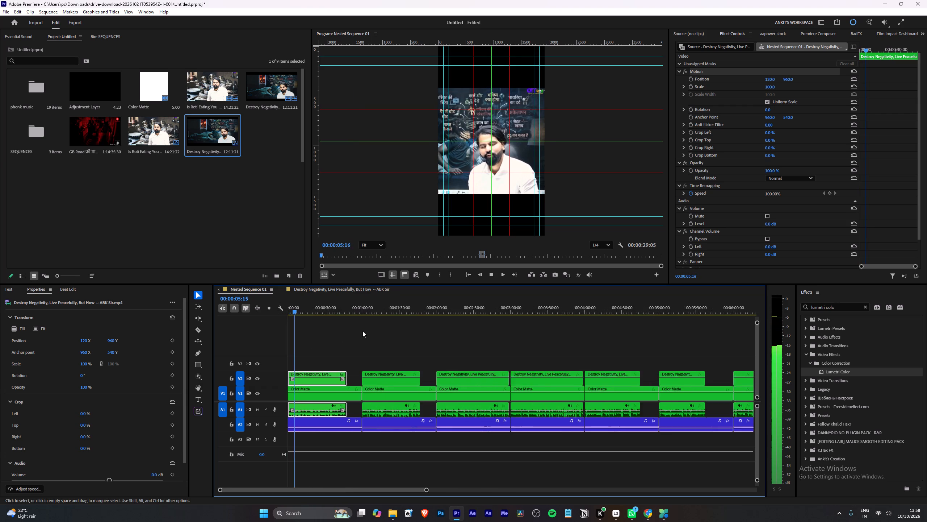
pyautogui.scroll(-9, 362, 331)
pyautogui.moveTo(502, 332); pyautogui.dragTo(295, 375)
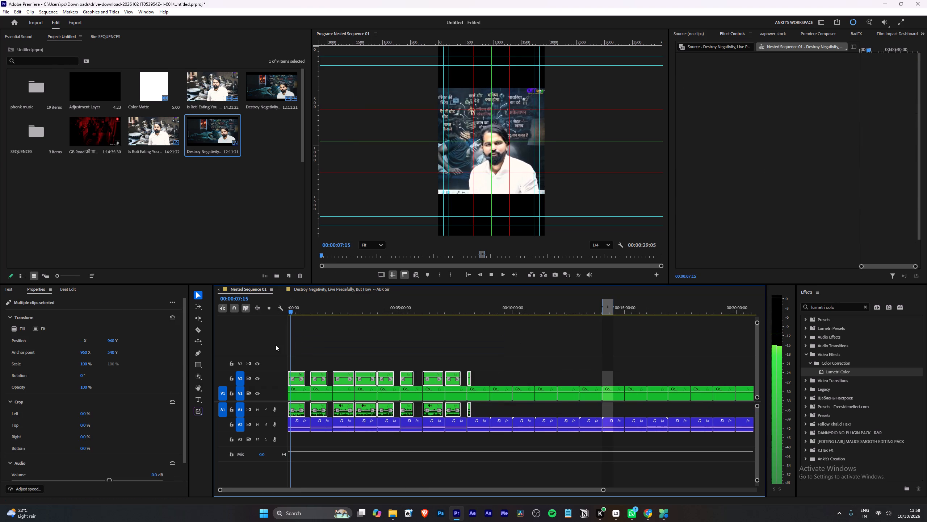
pyautogui.click(28, 36)
pyautogui.click(79, 92)
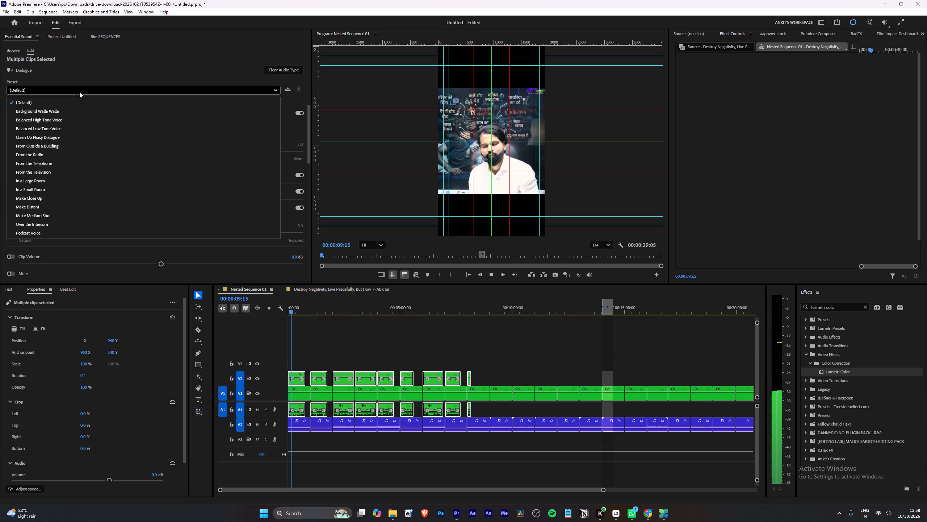
pyautogui.click(89, 235)
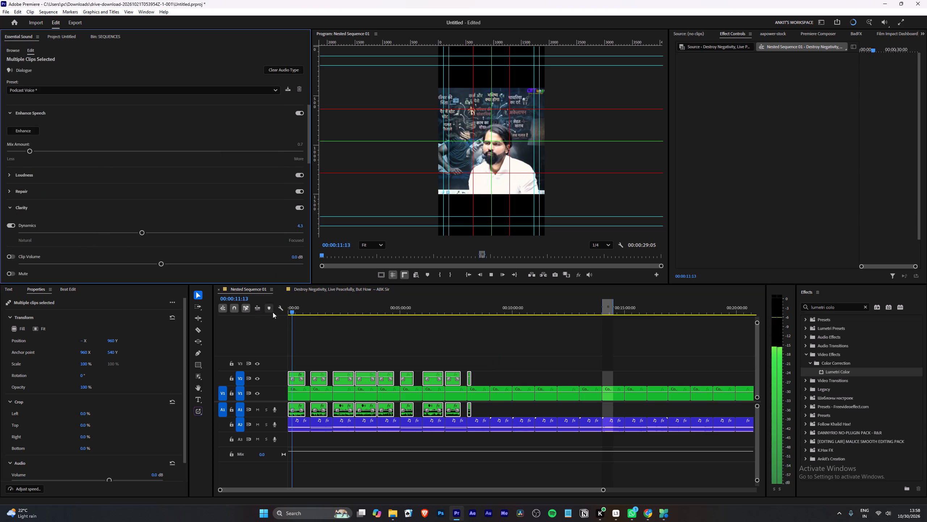
# Set the sequence's out point at the last frame of the first V2 clip, 00:00:47:28.
pyautogui.keyDown('alt'); pyautogui.scroll(3, 328, 345); pyautogui.keyUp('alt')
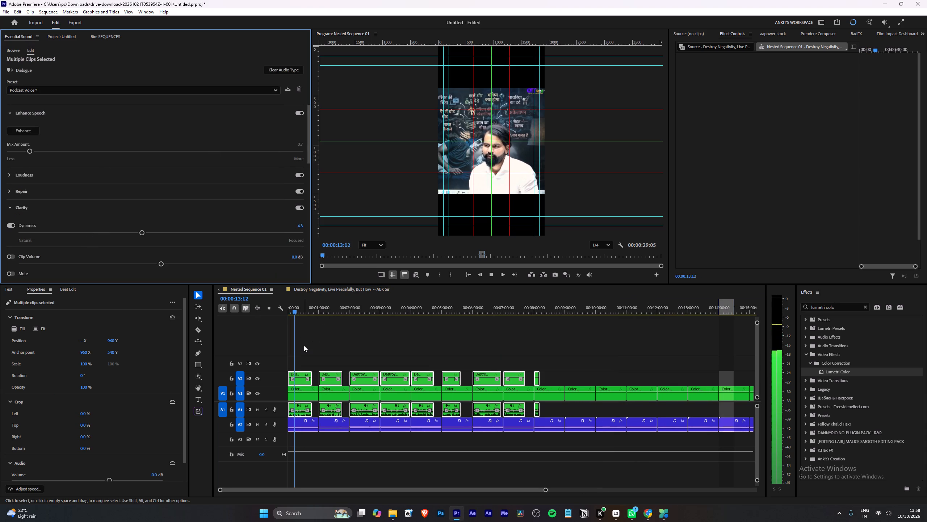
pyautogui.keyDown('alt'); pyautogui.scroll(16, 304, 345); pyautogui.keyUp('alt')
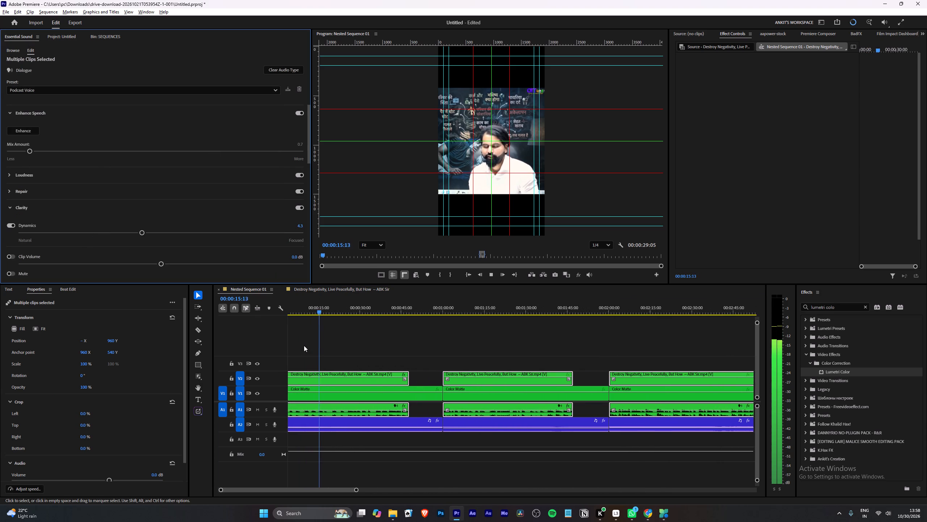
pyautogui.click(355, 346)
pyautogui.scroll(4, 355, 346)
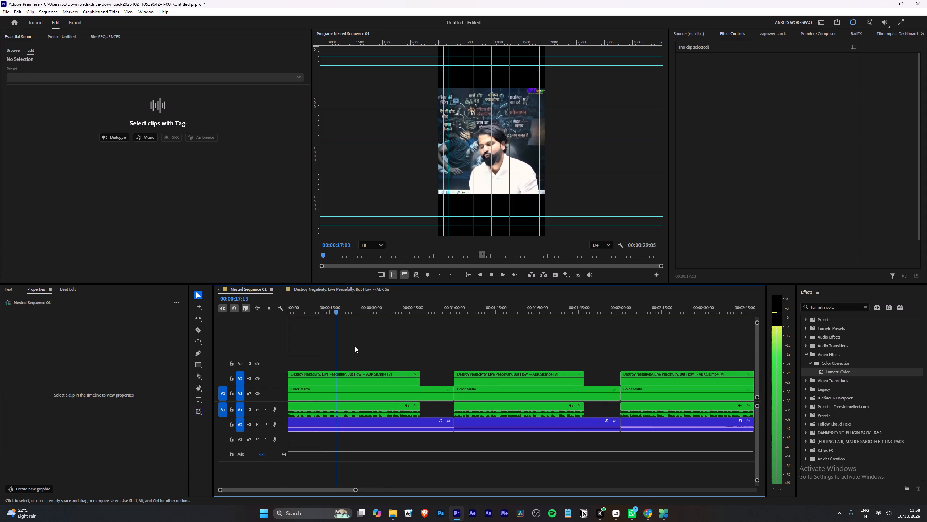
pyautogui.click(439, 309)
pyautogui.press('Up')
pyautogui.press('Left')
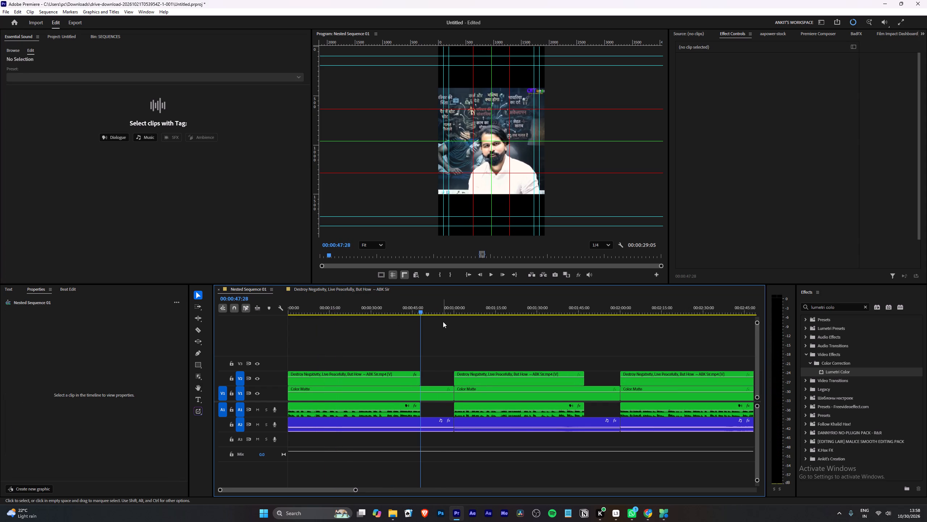
pyautogui.press('o')
pyautogui.hotkey('ctrl', 'n')
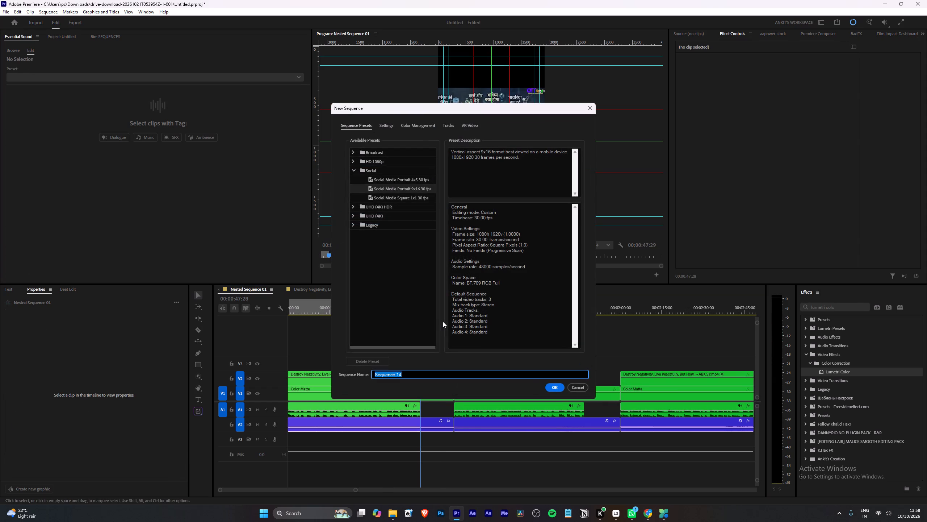
pyautogui.click(584, 387)
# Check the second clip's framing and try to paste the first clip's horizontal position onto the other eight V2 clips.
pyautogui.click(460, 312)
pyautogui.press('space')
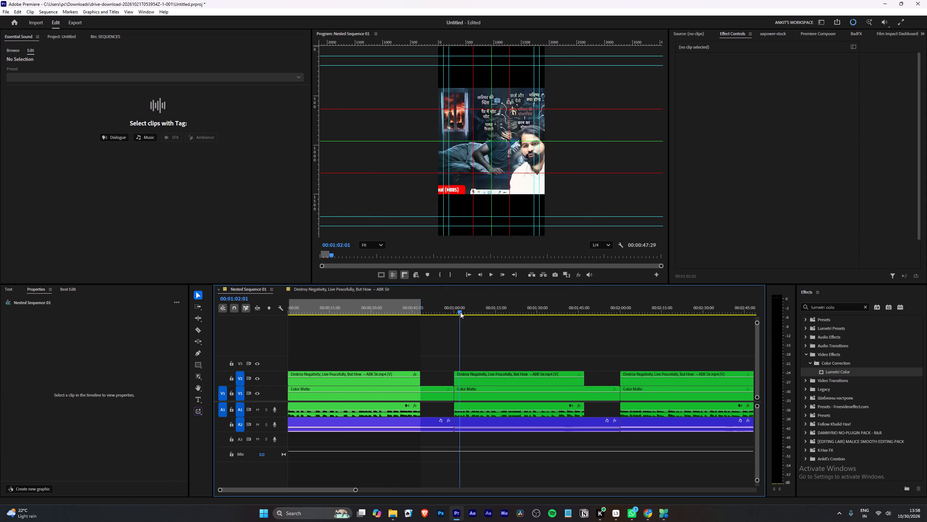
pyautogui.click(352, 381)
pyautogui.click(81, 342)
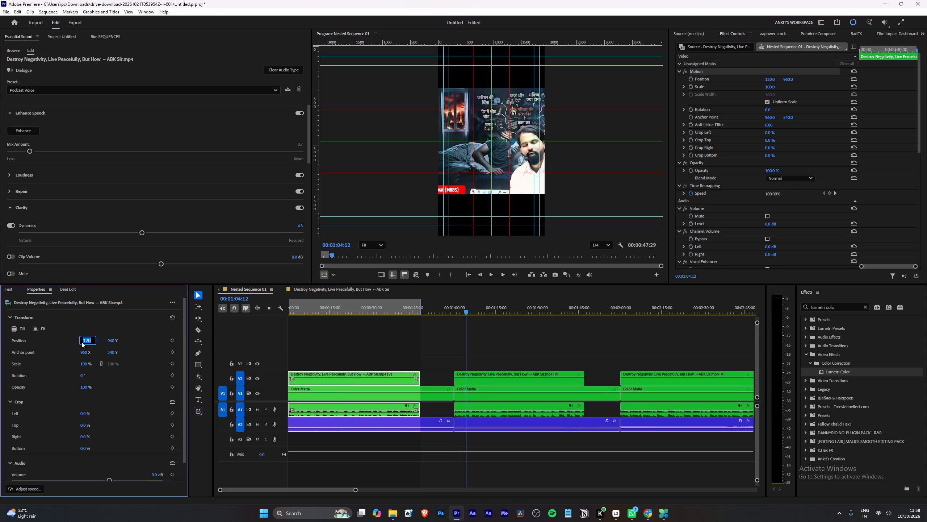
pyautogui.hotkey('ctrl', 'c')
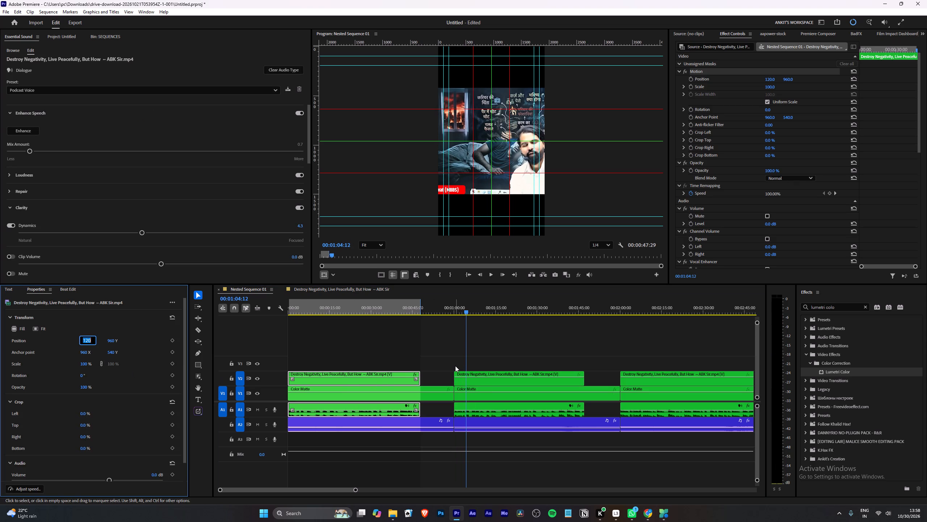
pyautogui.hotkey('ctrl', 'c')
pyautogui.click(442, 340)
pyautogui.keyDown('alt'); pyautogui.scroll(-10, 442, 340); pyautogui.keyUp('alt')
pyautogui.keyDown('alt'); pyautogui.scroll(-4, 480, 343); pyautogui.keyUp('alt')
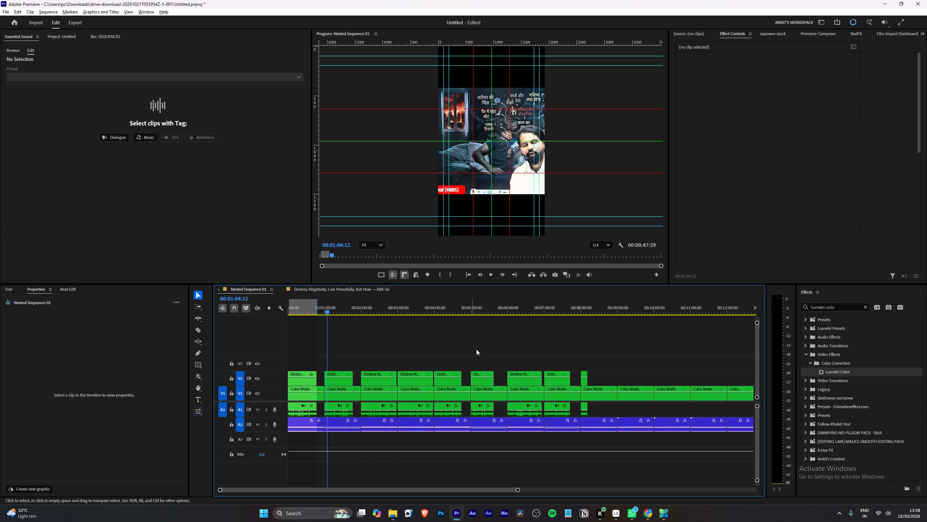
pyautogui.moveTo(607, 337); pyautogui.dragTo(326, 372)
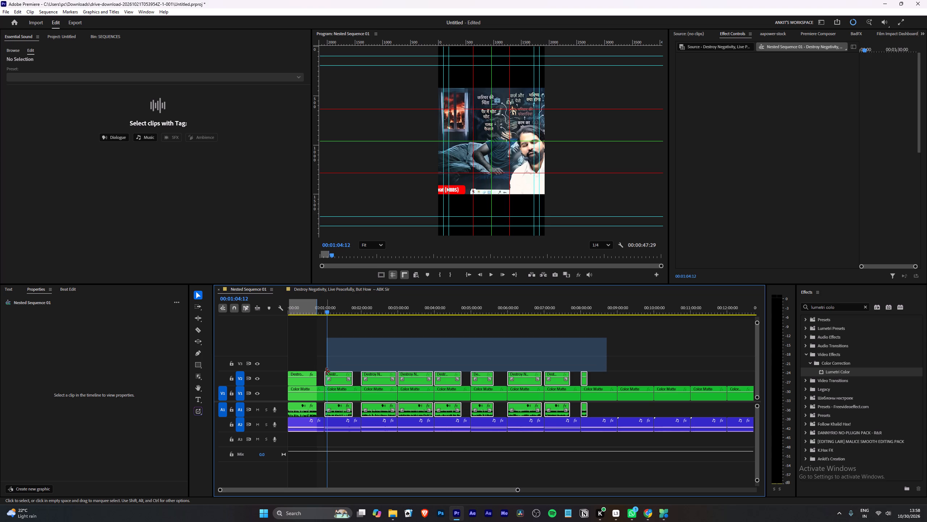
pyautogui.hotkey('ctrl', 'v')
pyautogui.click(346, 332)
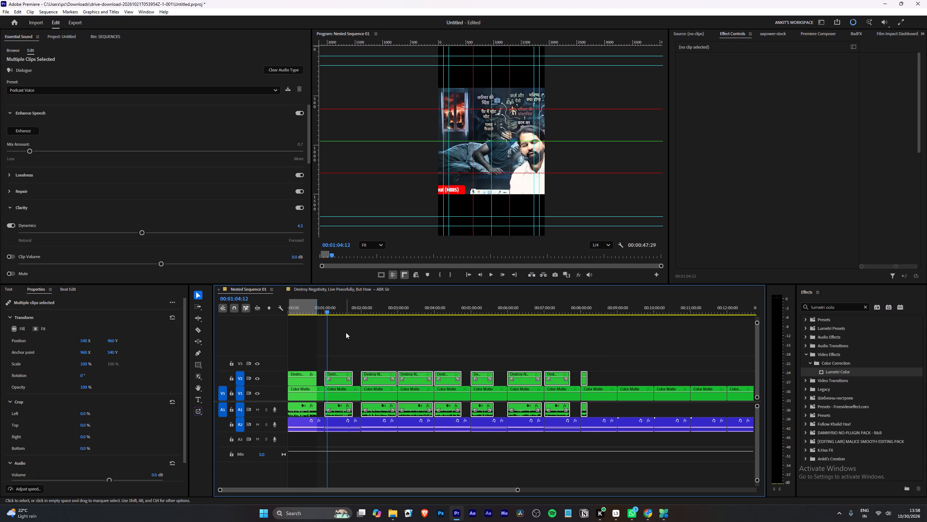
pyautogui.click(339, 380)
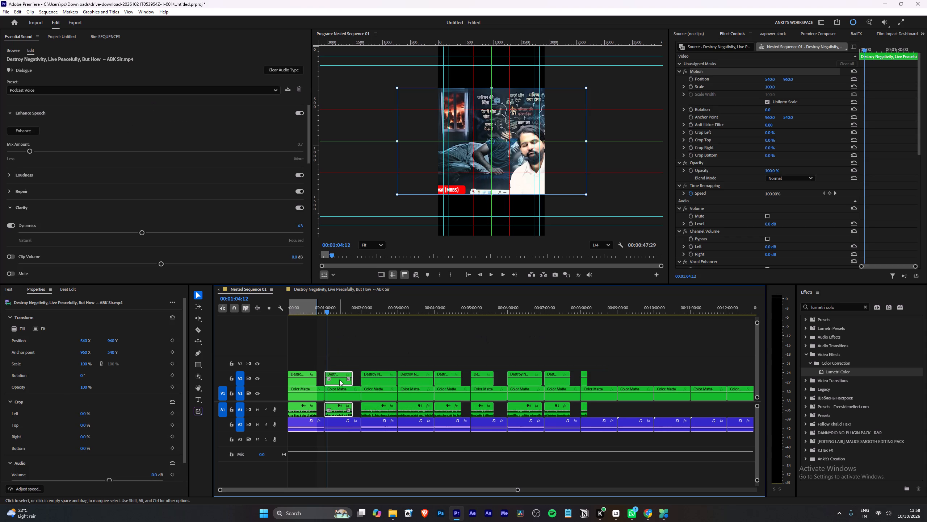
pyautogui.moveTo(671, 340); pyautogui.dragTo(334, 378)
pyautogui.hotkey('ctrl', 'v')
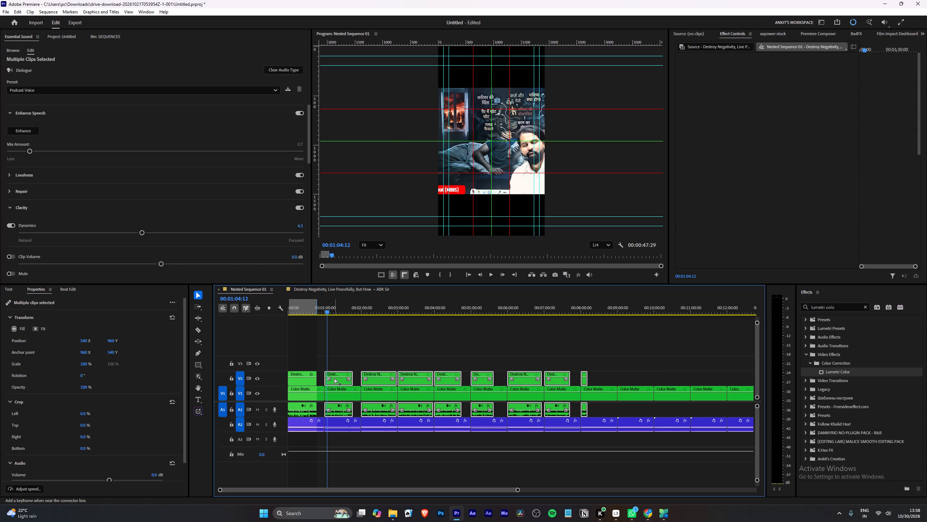
# Copy the first clip's horizontal position of 120 and set it on the other eight V2 clips.
pyautogui.click(293, 378)
pyautogui.click(305, 382)
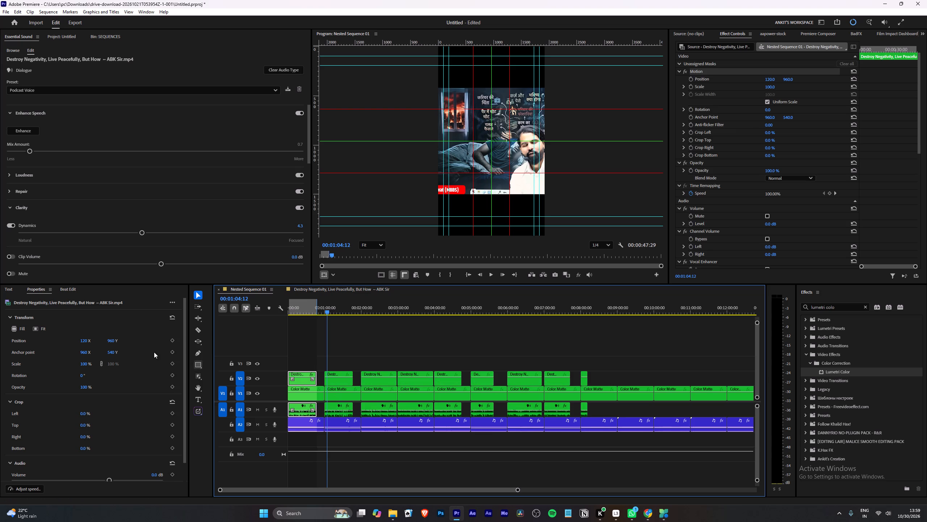
pyautogui.click(80, 340)
pyautogui.click(84, 343)
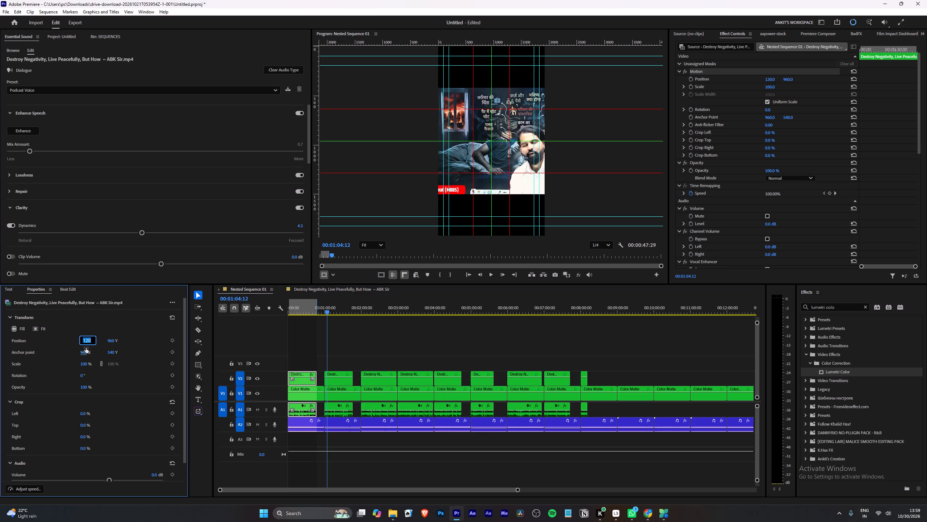
pyautogui.hotkey('ctrl', 'c')
pyautogui.moveTo(334, 356); pyautogui.dragTo(585, 373)
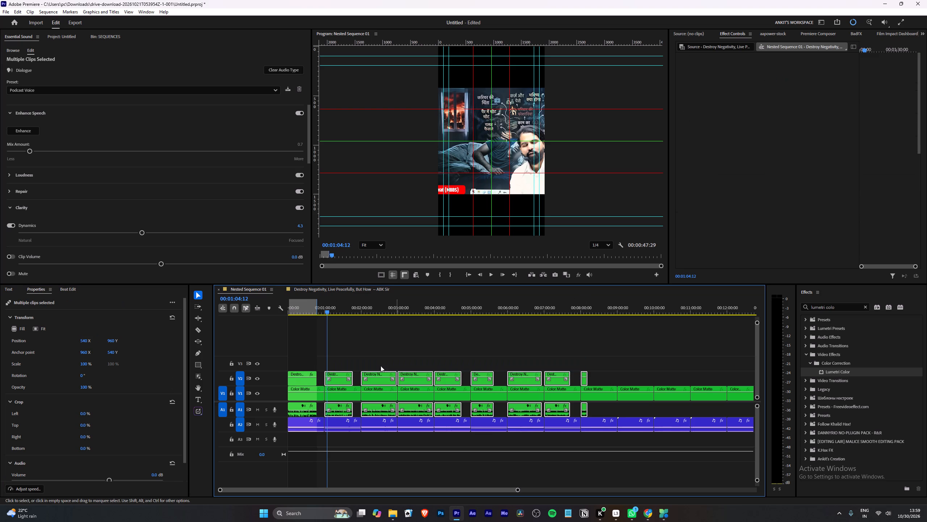
pyautogui.click(80, 340)
pyautogui.click(81, 340)
pyautogui.hotkey('ctrl', 'v')
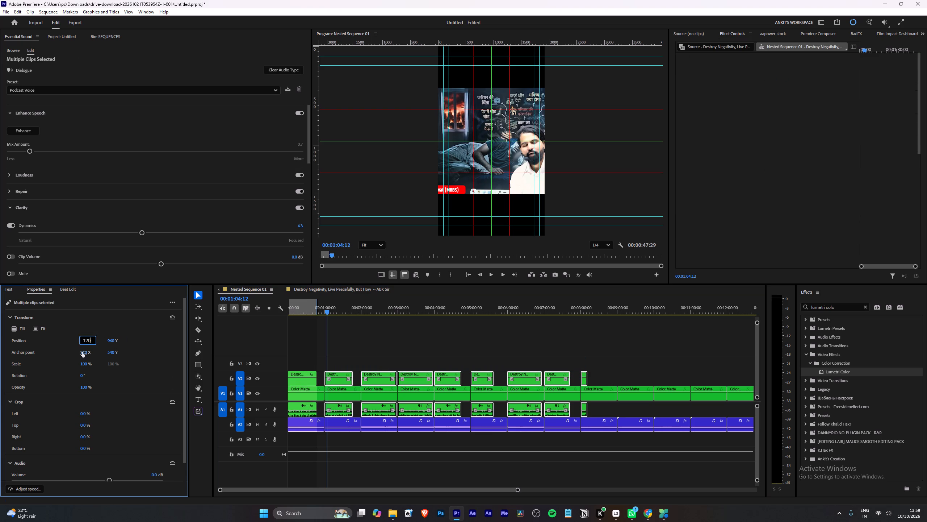
pyautogui.click(368, 338)
# Review the clips in Nested Sequence 01 at accelerated playback, from the second clip through the last one at about 00:08:00.
pyautogui.press('space')
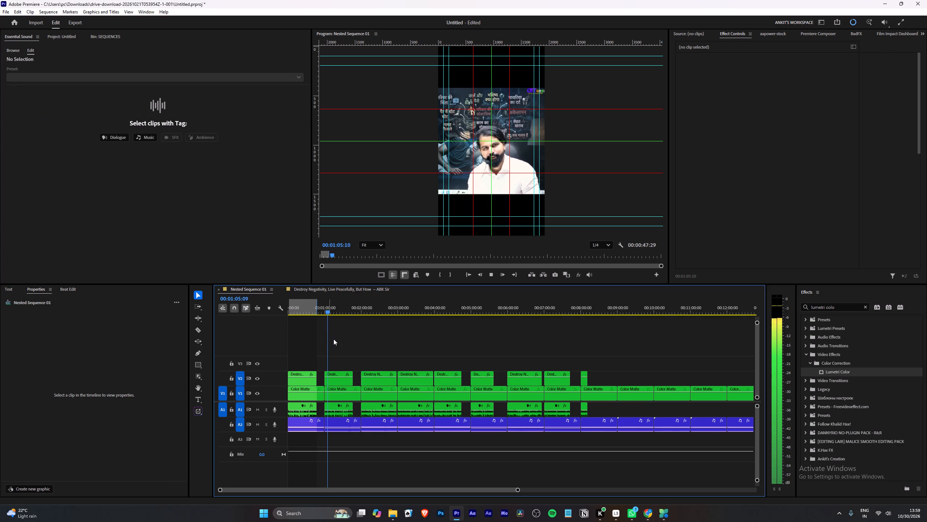
pyautogui.keyDown('alt'); pyautogui.scroll(3, 351, 339); pyautogui.keyUp('alt')
pyautogui.press('l')
pyautogui.scroll(4, 351, 339)
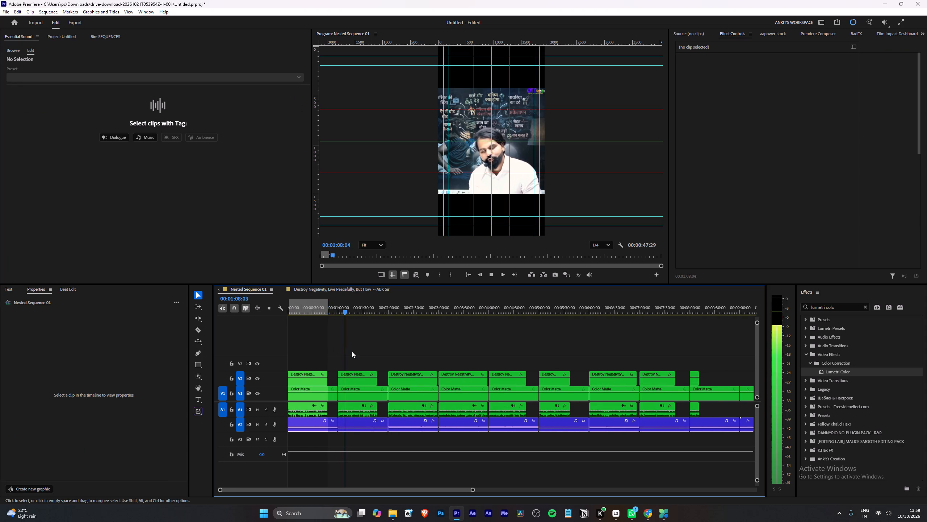
pyautogui.press('l')
pyautogui.moveTo(310, 307); pyautogui.dragTo(305, 307)
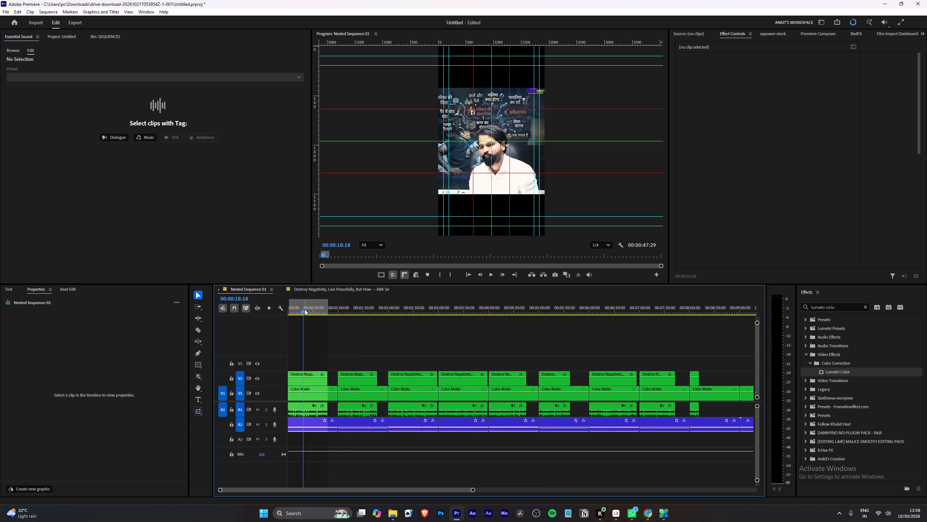
pyautogui.click(301, 380)
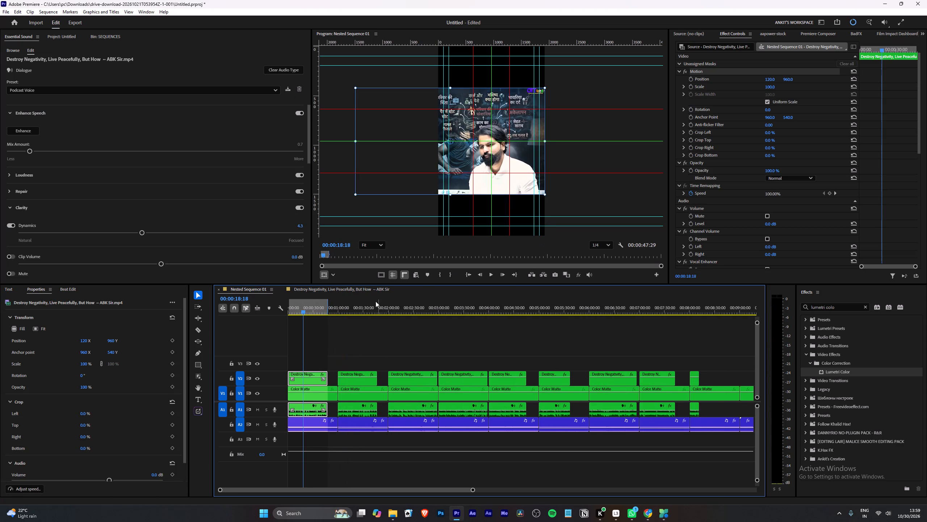
pyautogui.moveTo(361, 304); pyautogui.dragTo(356, 303)
pyautogui.write('lll')
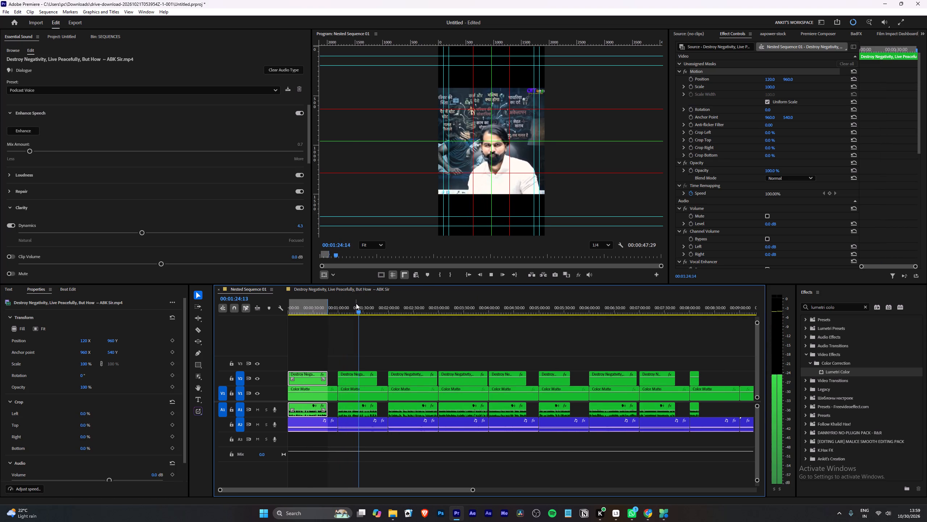
pyautogui.write('ll')
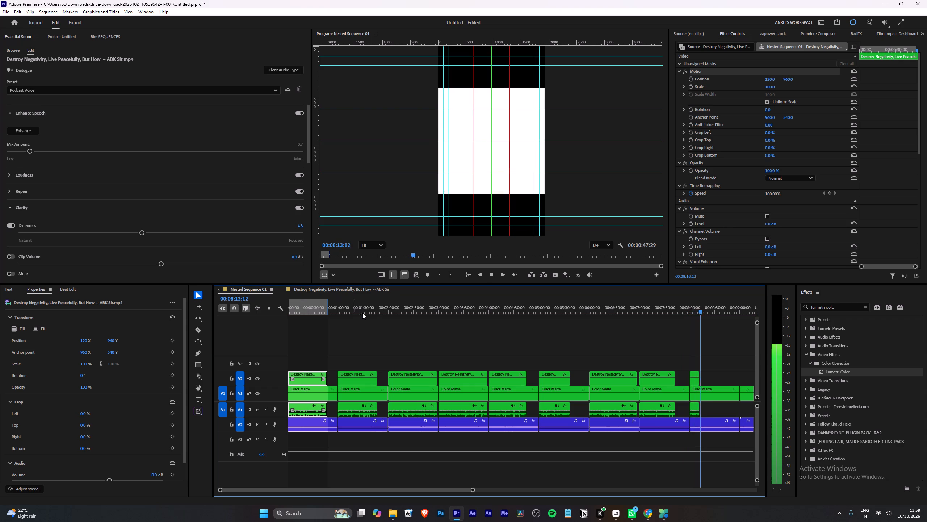
pyautogui.press('space')
# Play the last V2 clip from about 00:08:04 and shift its horizontal position to about 194.
pyautogui.click(693, 314)
pyautogui.press('space')
pyautogui.keyDown('alt'); pyautogui.scroll(2, 701, 336); pyautogui.keyUp('alt')
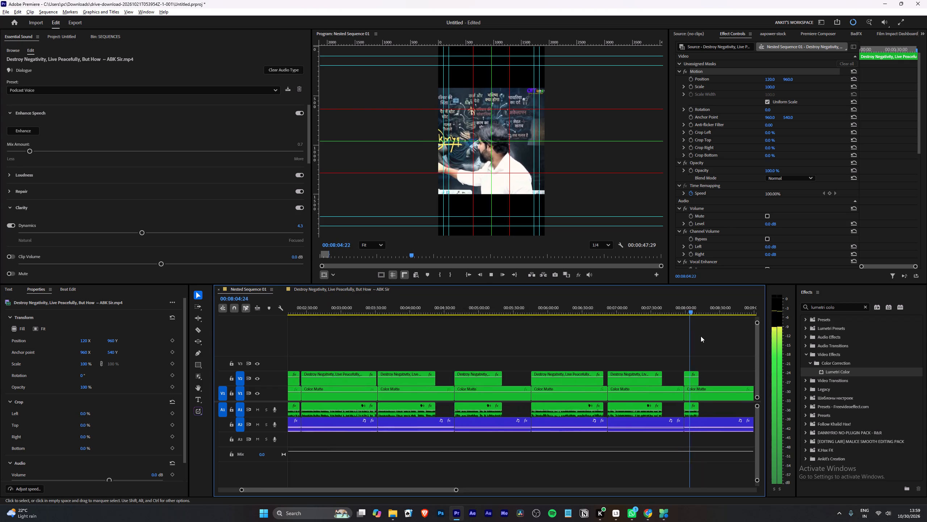
pyautogui.keyDown('alt'); pyautogui.scroll(14, 701, 336); pyautogui.keyUp('alt')
pyautogui.scroll(-4, 645, 347)
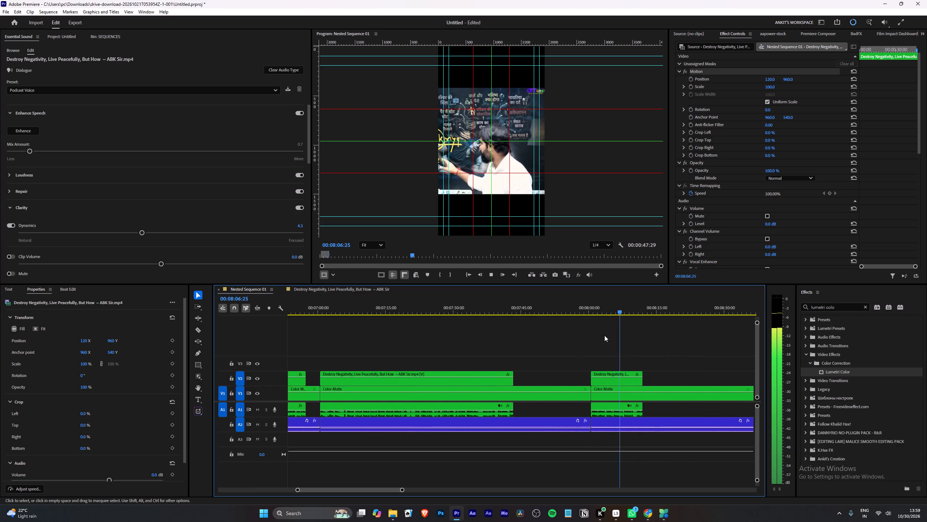
pyautogui.press('space')
pyautogui.click(621, 374)
pyautogui.moveTo(83, 340); pyautogui.dragTo(110, 335)
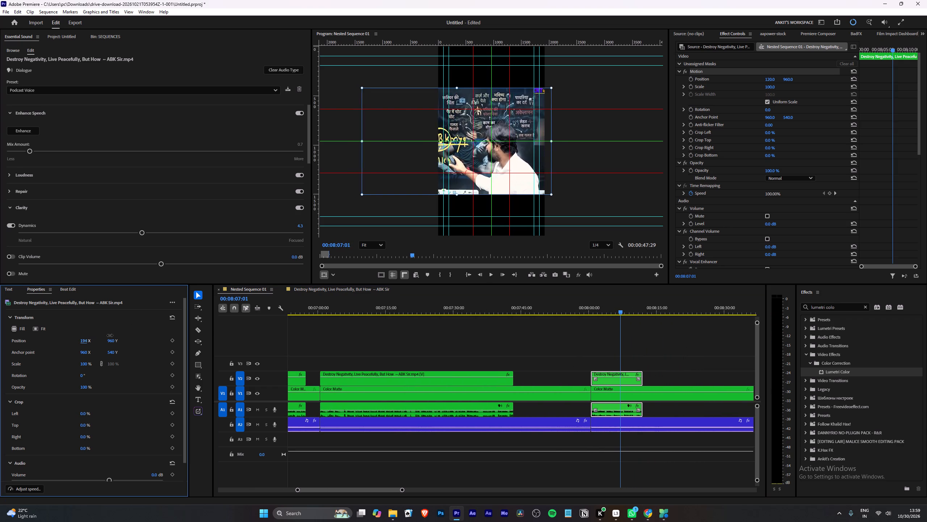
# Shift the last V2 clip's horizontal position to about 264.
pyautogui.moveTo(110, 335); pyautogui.dragTo(129, 334)
pyautogui.press('Up')
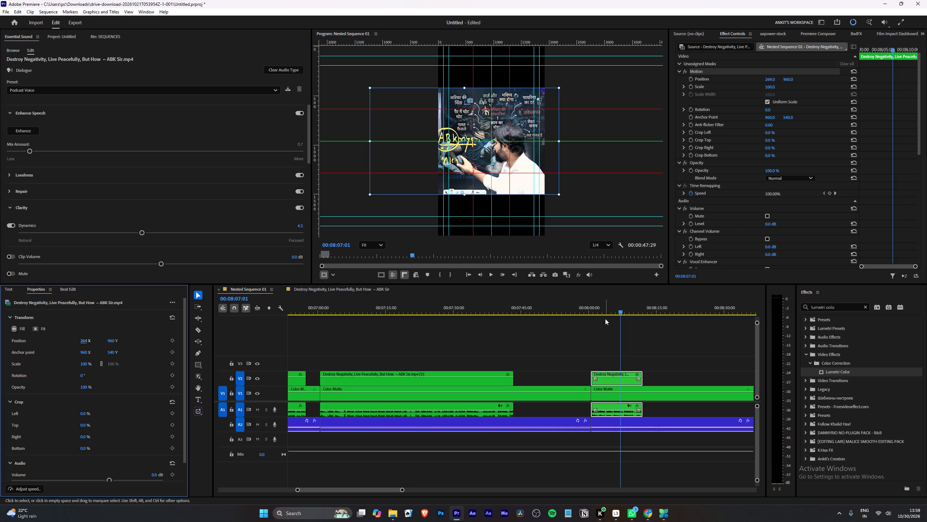
# Play the last V2 clip in Nested Sequence 01 past its end to check the new framing.
pyautogui.click(612, 345)
pyautogui.press('Up')
pyautogui.press('space')
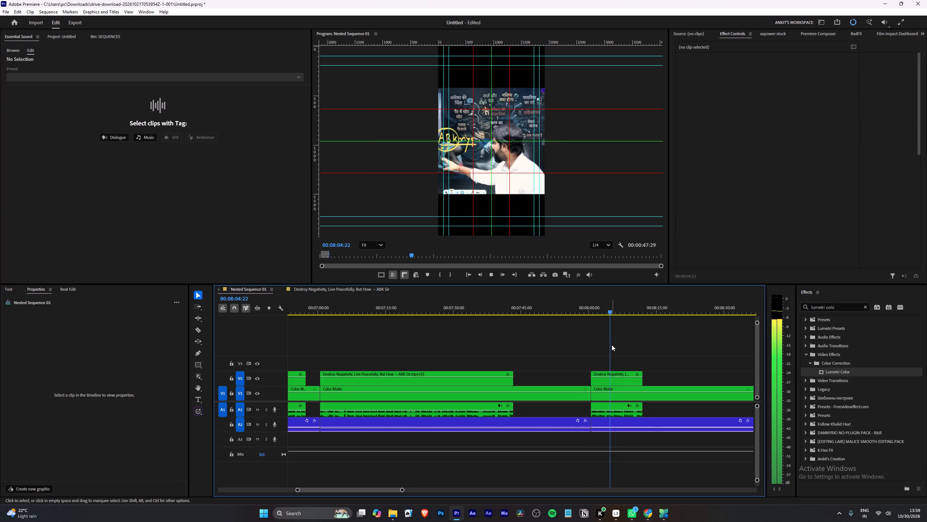
pyautogui.press('space')
pyautogui.press('space')
pyautogui.write('l')
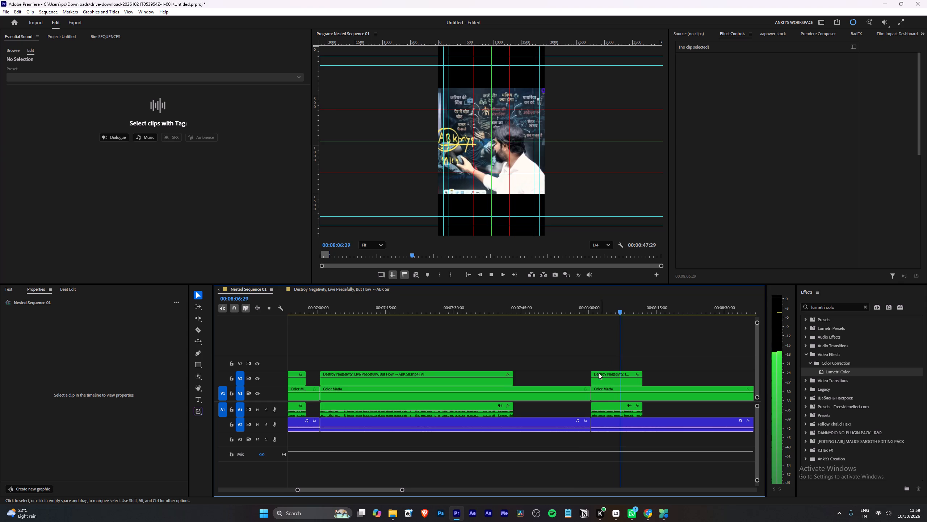
pyautogui.scroll(-4, 592, 380)
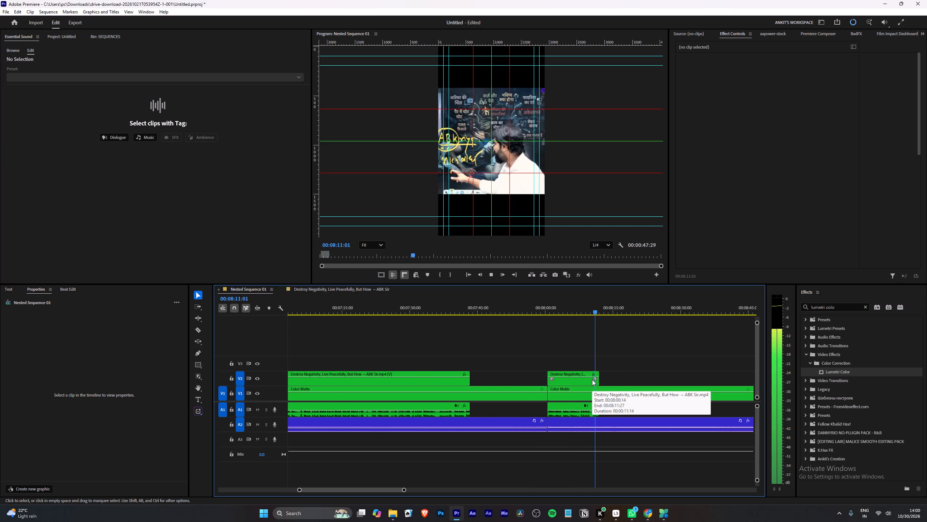
pyautogui.click(558, 338)
pyautogui.press('space')
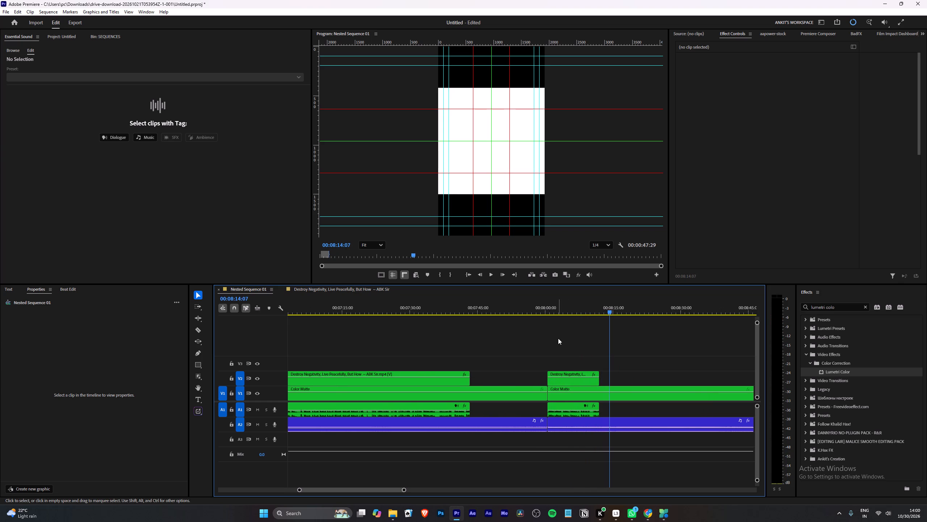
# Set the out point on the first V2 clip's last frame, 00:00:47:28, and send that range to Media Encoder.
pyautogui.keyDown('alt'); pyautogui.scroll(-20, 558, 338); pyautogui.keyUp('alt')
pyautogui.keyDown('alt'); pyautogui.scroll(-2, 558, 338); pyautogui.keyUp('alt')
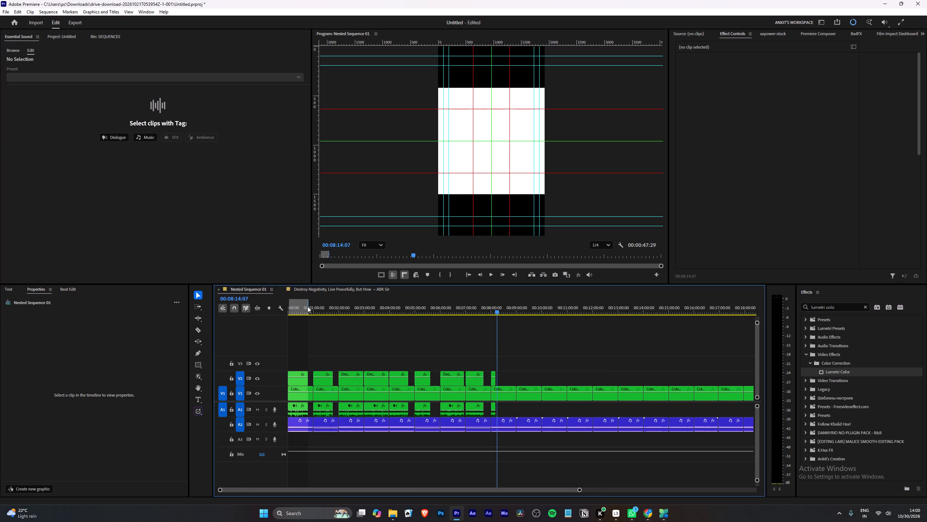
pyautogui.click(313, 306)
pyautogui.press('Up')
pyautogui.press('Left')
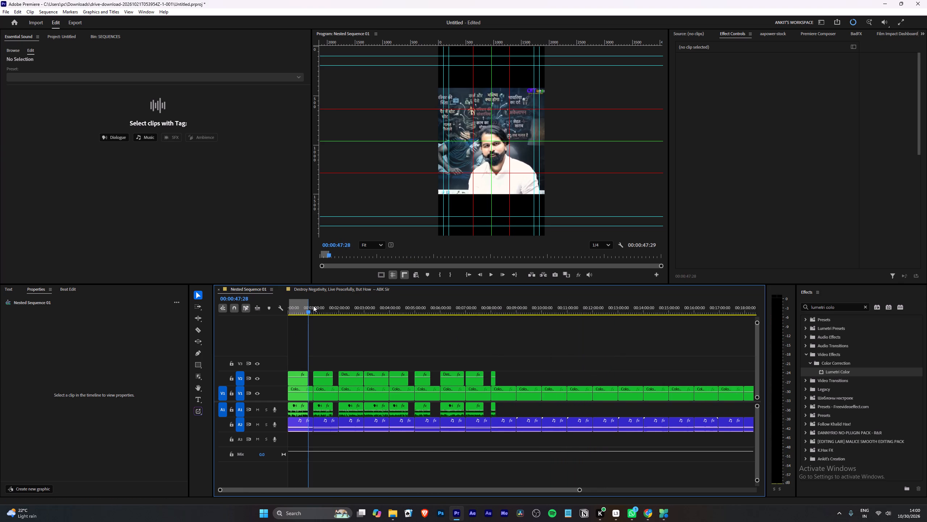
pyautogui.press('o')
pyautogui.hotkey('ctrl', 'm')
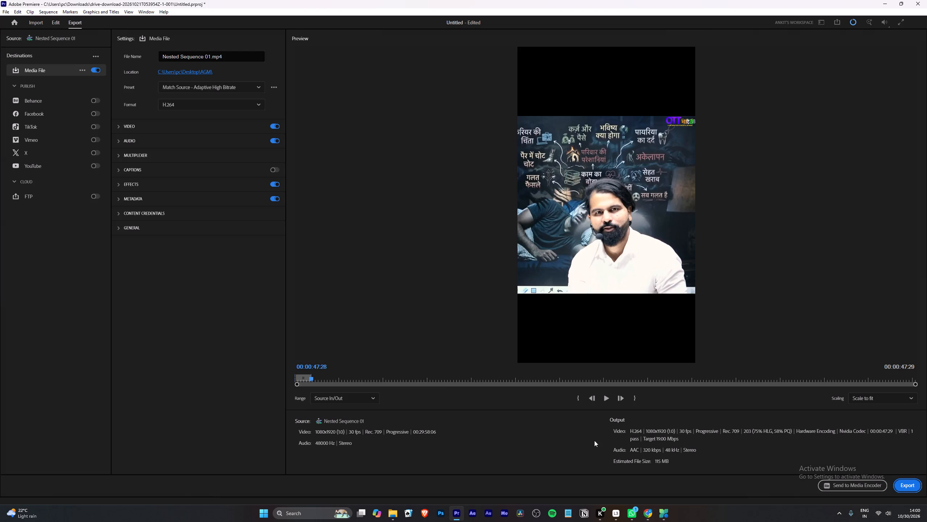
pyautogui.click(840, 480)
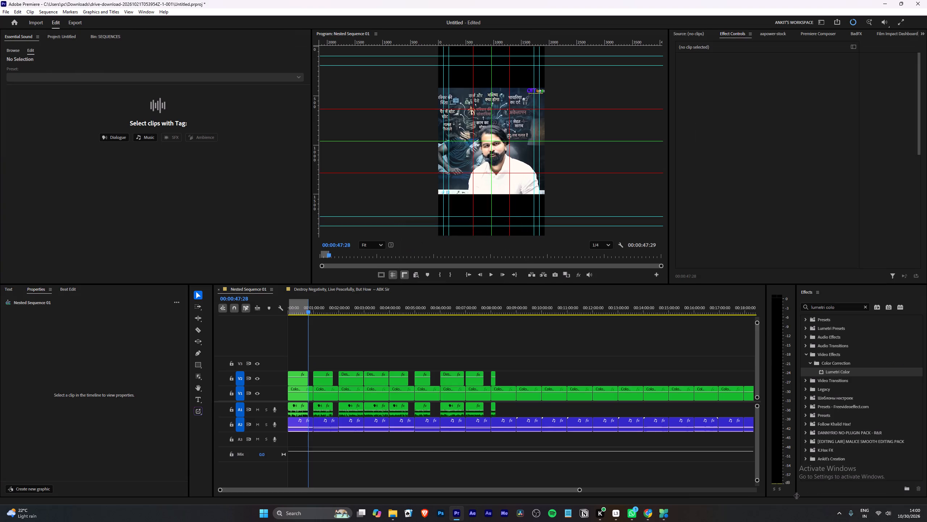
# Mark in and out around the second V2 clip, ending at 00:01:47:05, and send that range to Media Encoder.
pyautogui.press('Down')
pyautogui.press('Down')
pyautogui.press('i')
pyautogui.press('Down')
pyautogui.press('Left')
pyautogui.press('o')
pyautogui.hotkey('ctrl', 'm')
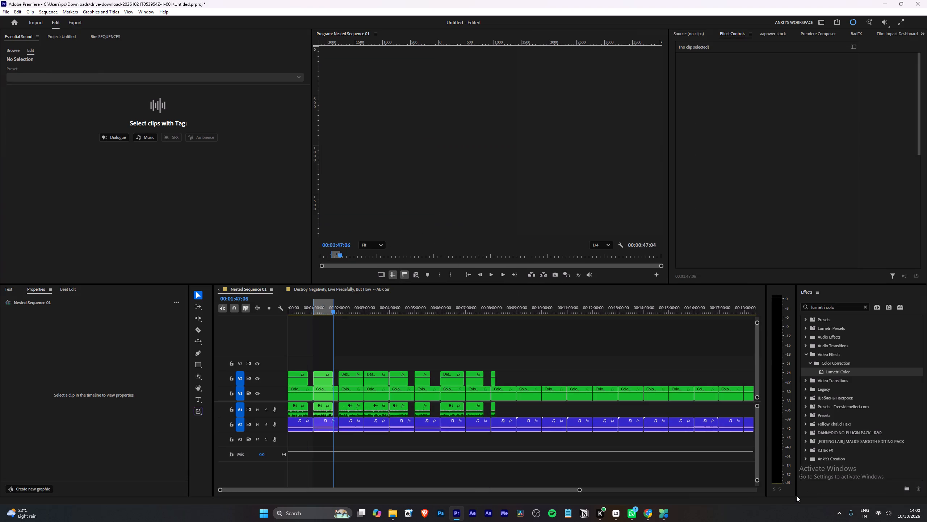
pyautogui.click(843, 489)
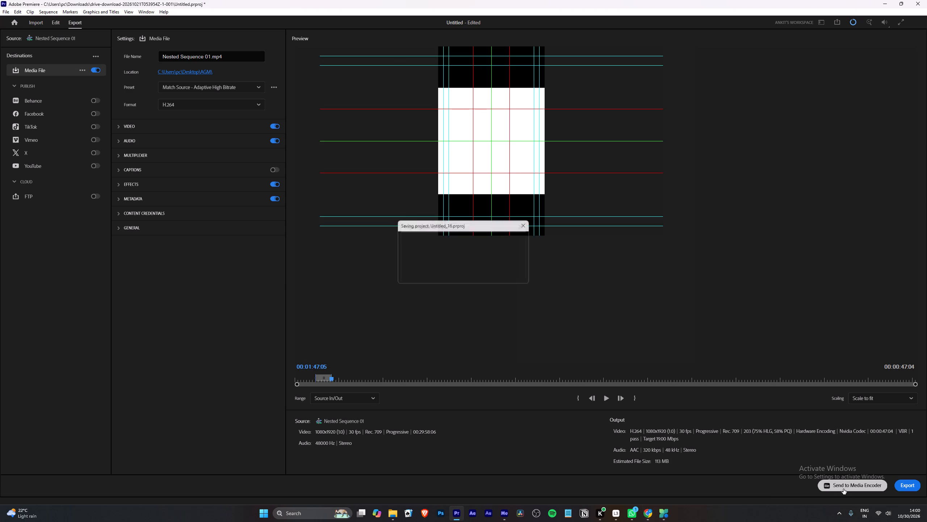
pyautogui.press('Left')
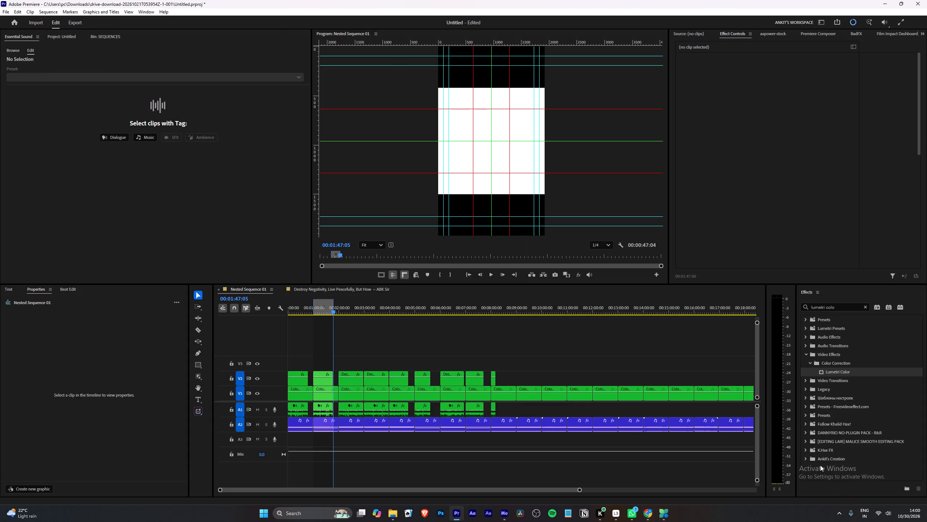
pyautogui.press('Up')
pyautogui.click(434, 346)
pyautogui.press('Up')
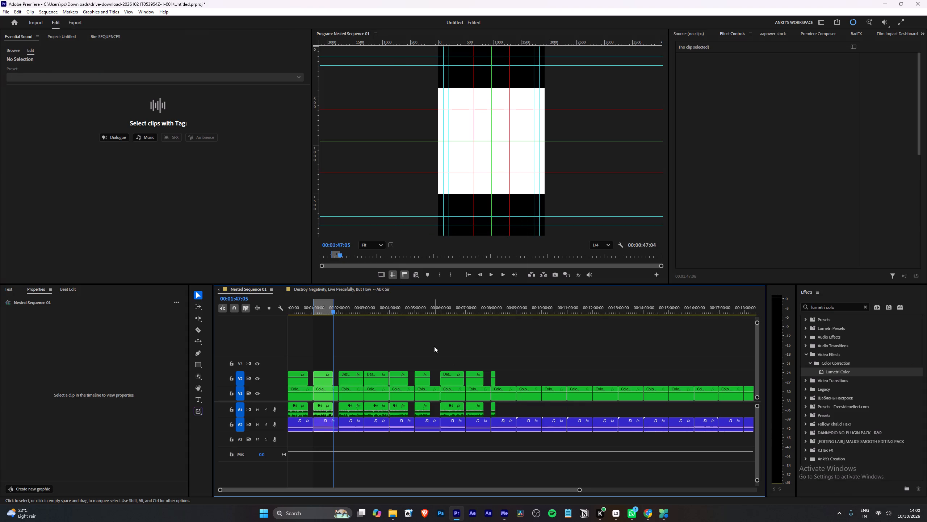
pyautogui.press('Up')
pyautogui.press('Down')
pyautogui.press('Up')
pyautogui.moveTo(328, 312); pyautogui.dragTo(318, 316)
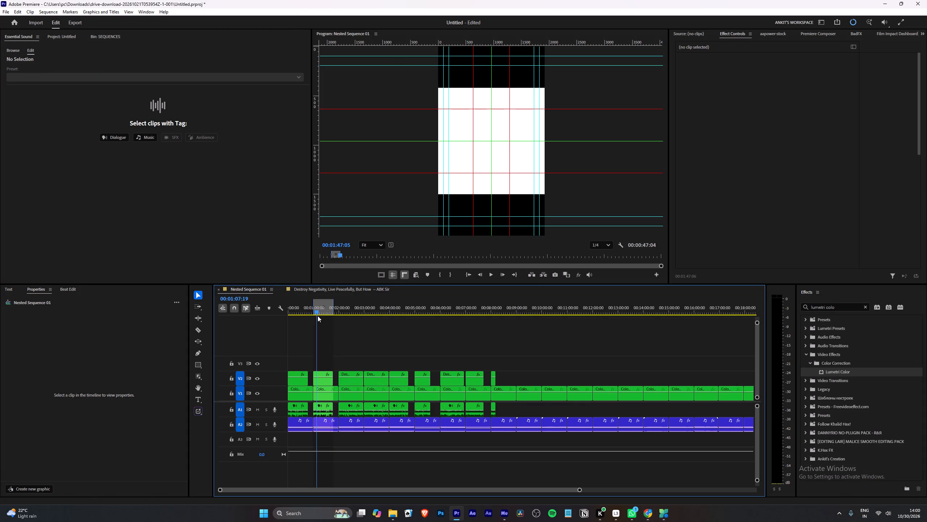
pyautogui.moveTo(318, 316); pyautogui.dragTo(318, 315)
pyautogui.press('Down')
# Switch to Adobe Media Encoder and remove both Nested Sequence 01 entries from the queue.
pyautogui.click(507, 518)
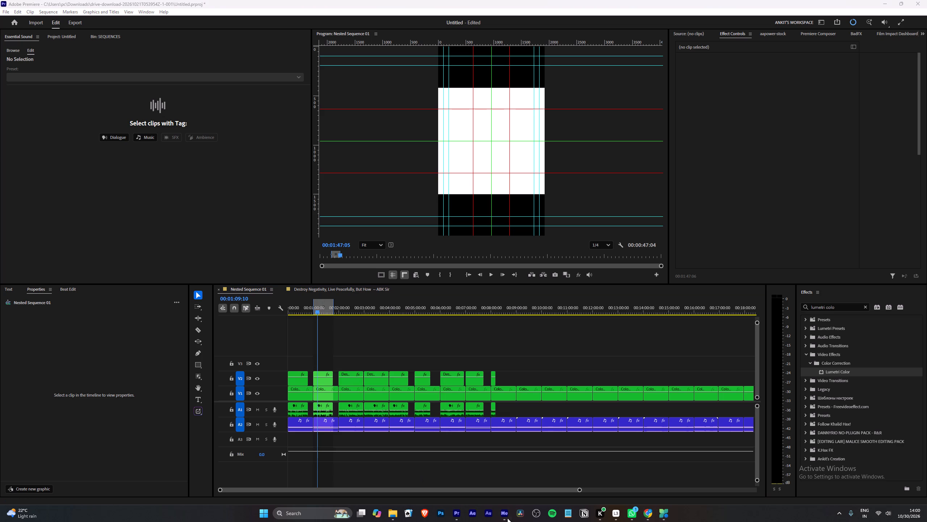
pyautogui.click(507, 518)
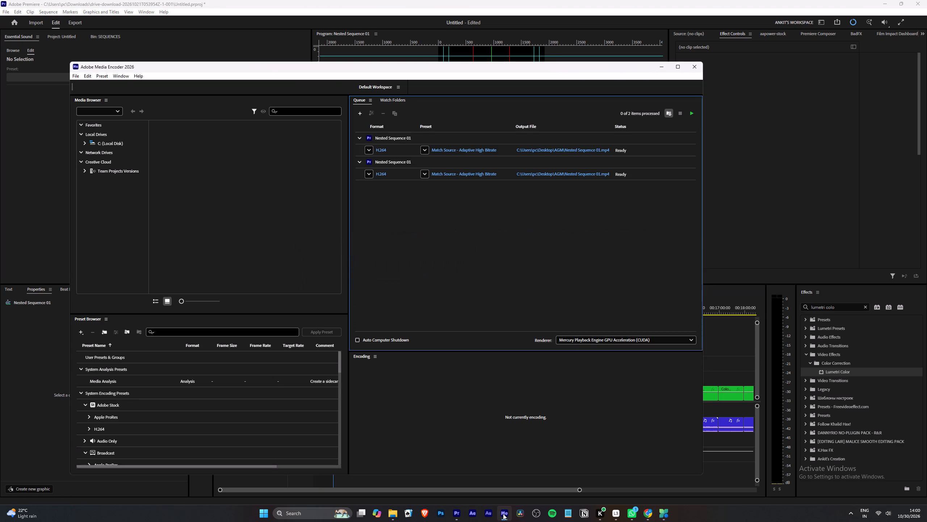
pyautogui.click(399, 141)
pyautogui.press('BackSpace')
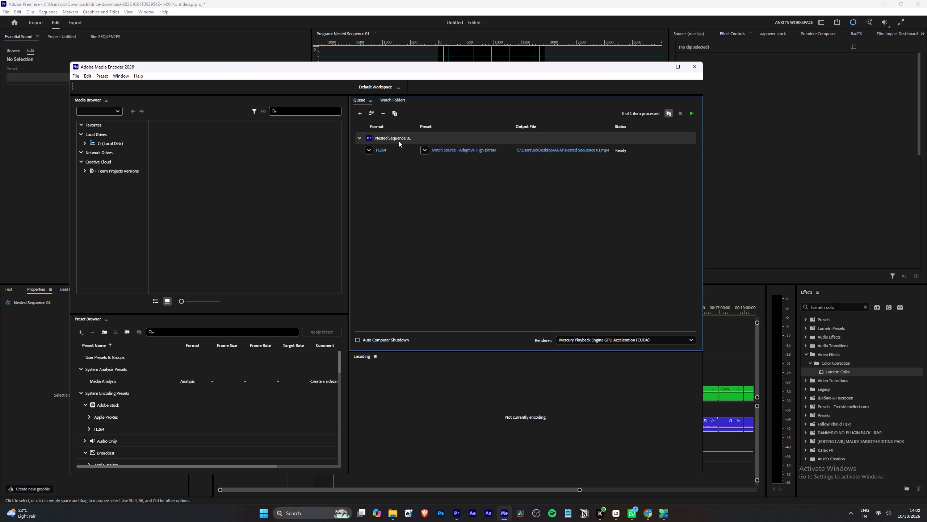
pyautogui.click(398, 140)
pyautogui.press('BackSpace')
# Return to Premiere, mark the sequence start through the first V2 clip's last frame, 00:00:47:28, and send that range to Media Encoder.
pyautogui.click(731, 335)
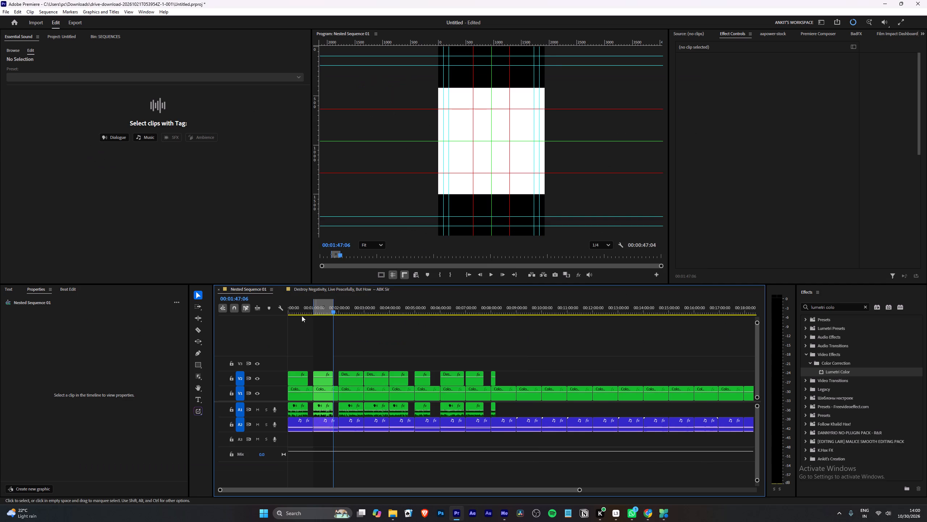
pyautogui.moveTo(299, 310); pyautogui.dragTo(260, 319)
pyautogui.press('Down')
pyautogui.press('Left')
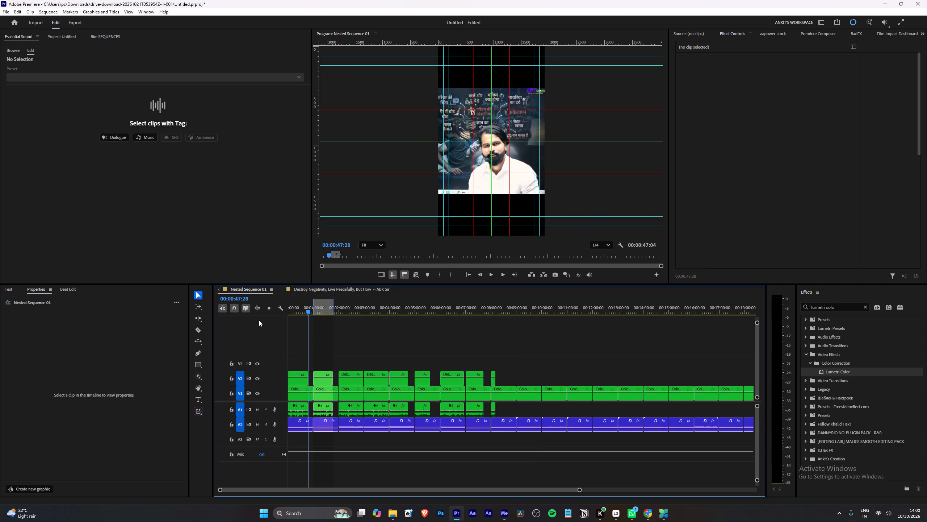
pyautogui.press('o')
pyautogui.hotkey('ctrl', 'm')
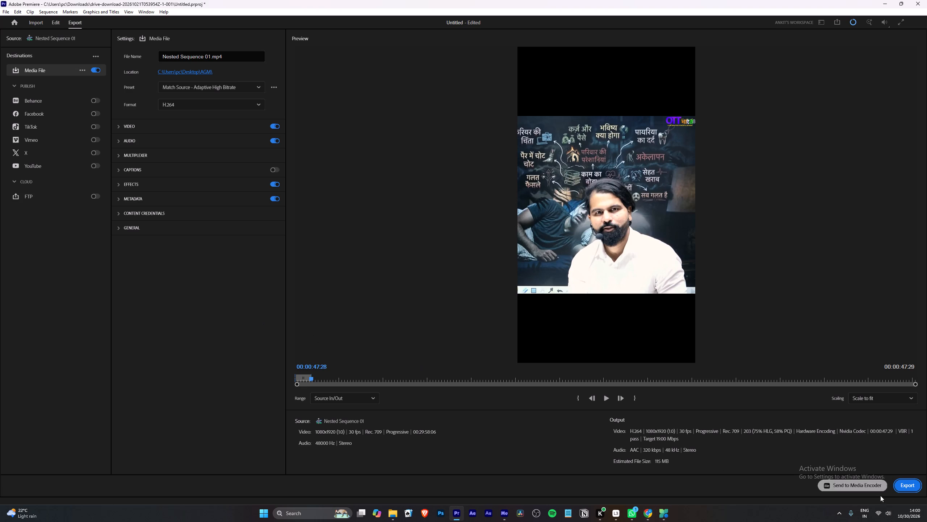
pyautogui.click(862, 483)
# Mark in and out around the second V2 clip, ending at 00:01:47:05, and send that range to Media Encoder.
pyautogui.press('Down')
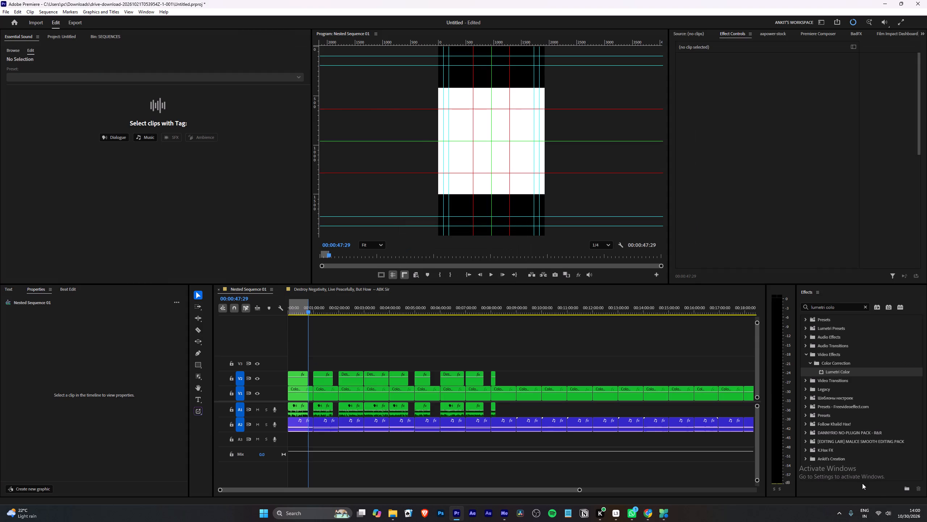
pyautogui.press('Down')
pyautogui.press('i')
pyautogui.press('Down')
pyautogui.press('Left')
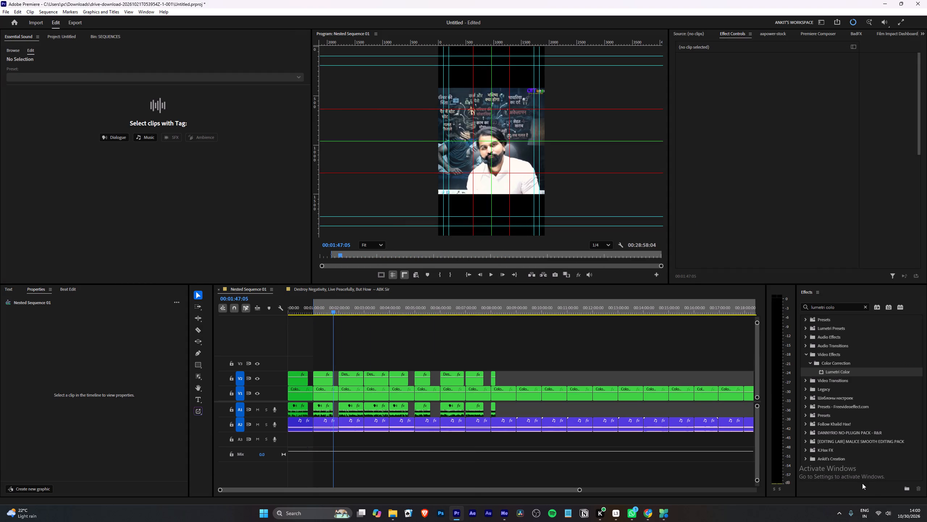
pyautogui.press('o')
pyautogui.hotkey('ctrl', 'm')
pyautogui.click(862, 483)
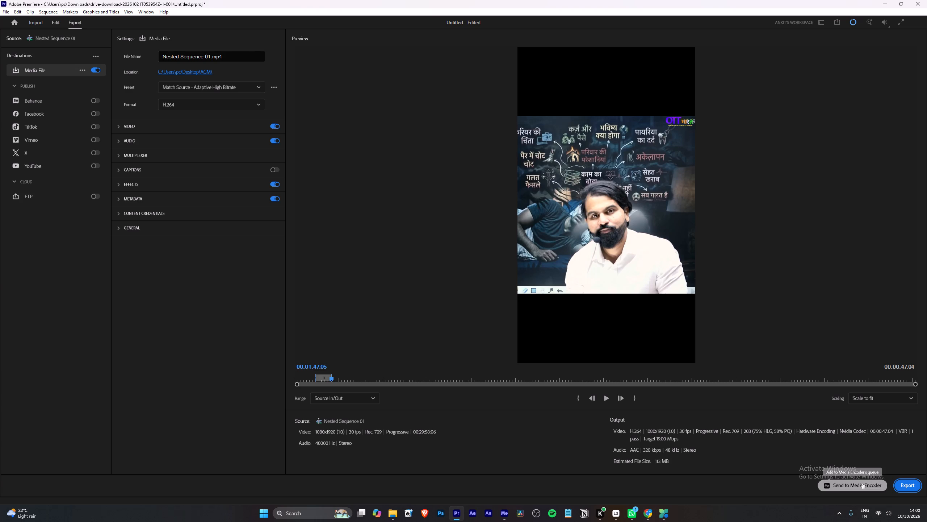
# Mark in and out around the third V2 clip, ending at 00:02:58:28, and send that range to Media Encoder.
pyautogui.press('Down')
pyautogui.press('Down')
pyautogui.press('i')
pyautogui.press('Down')
pyautogui.press('Left')
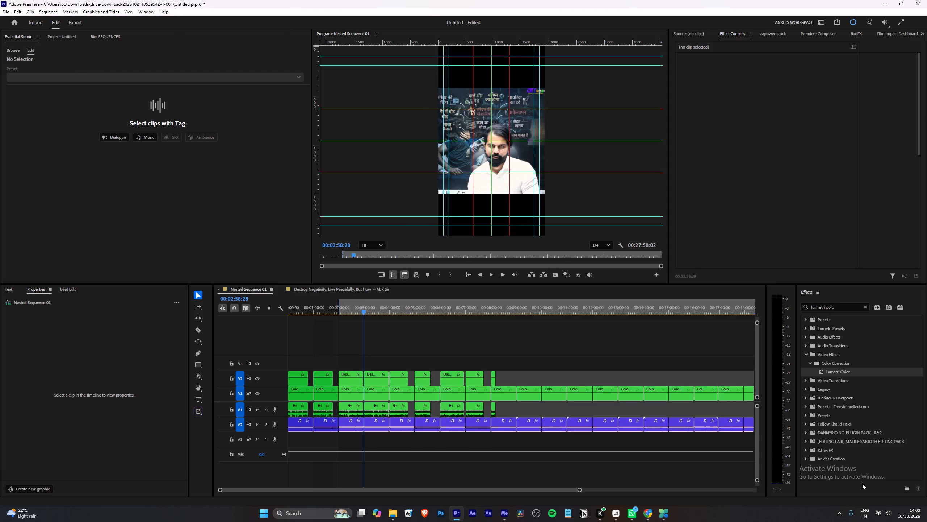
pyautogui.press('o')
pyautogui.hotkey('ctrl', 'm')
pyautogui.click(862, 483)
# Mark in and out around the fourth V2 clip, ending at 00:03:59:04, and send that range to Media Encoder.
pyautogui.press('Down')
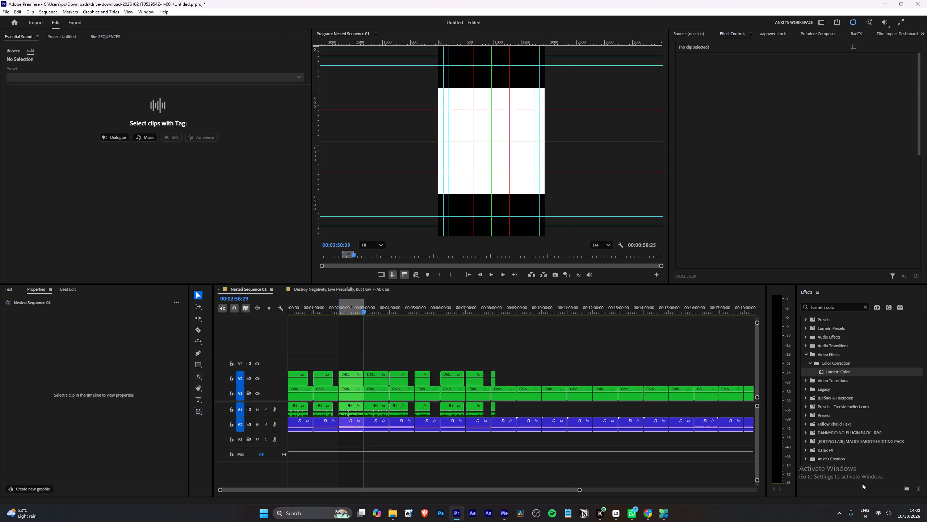
pyautogui.press('Down')
pyautogui.press('i')
pyautogui.press('Down')
pyautogui.press('Left')
pyautogui.press('o')
pyautogui.hotkey('ctrl', 'm')
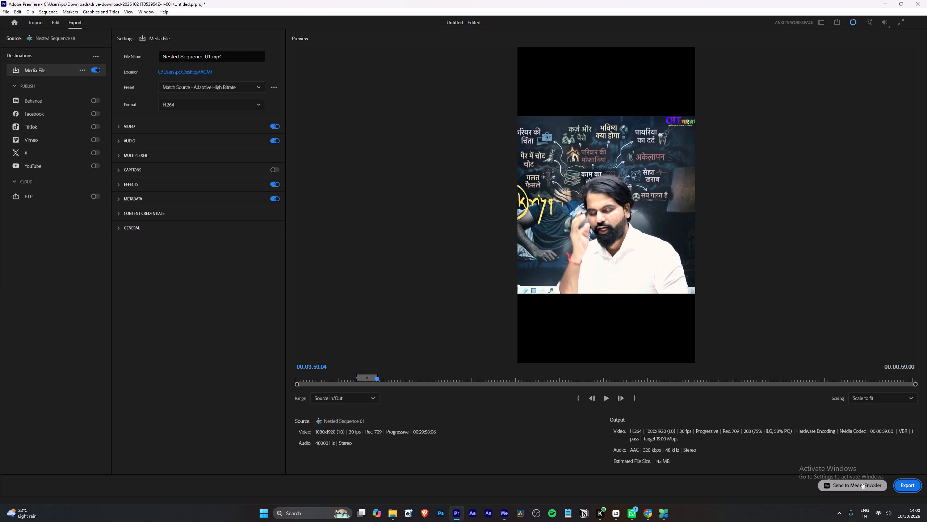
pyautogui.click(862, 483)
# Mark in and out around the fifth V2 clip, from 00:04:00:07 to 00:04:45:11, and send that range to Media Encoder.
pyautogui.press('Down')
pyautogui.press('Down')
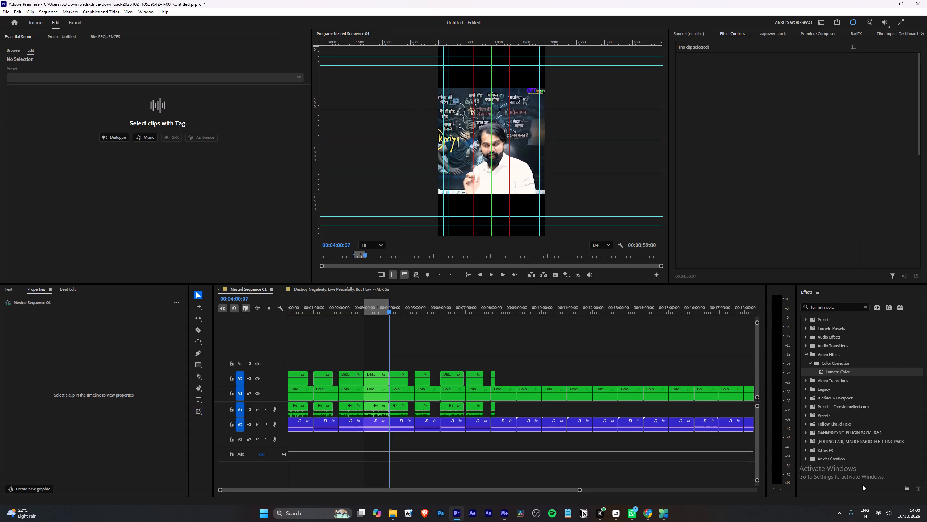
pyautogui.press('i')
pyautogui.press('Down')
pyautogui.press('Left')
pyautogui.press('o')
pyautogui.hotkey('ctrl', 'm')
pyautogui.click(862, 485)
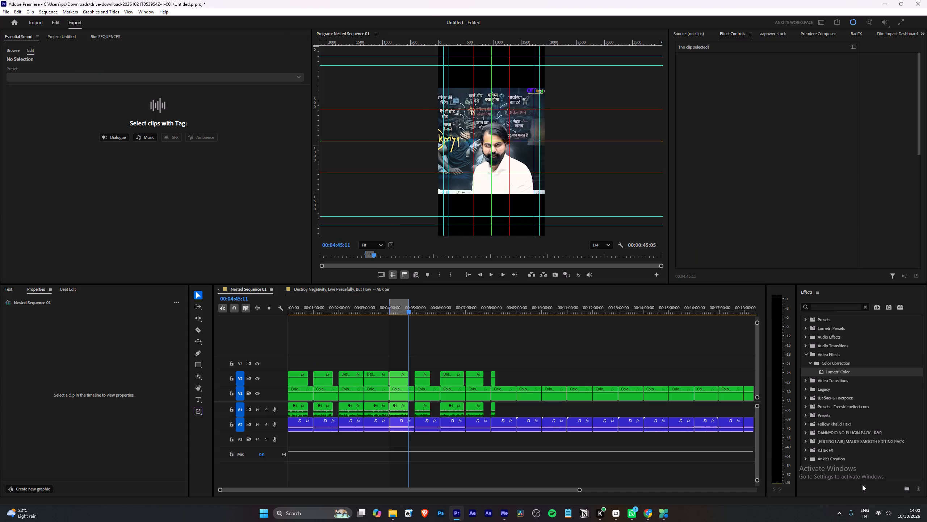
# Mark in and out around the sixth V2 clip, ending at 00:05:37:25, and send that range to Media Encoder.
pyautogui.press('Down')
pyautogui.press('Down')
pyautogui.press('i')
pyautogui.press('Down')
pyautogui.press('Left')
pyautogui.press('o')
pyautogui.hotkey('ctrl', 'm')
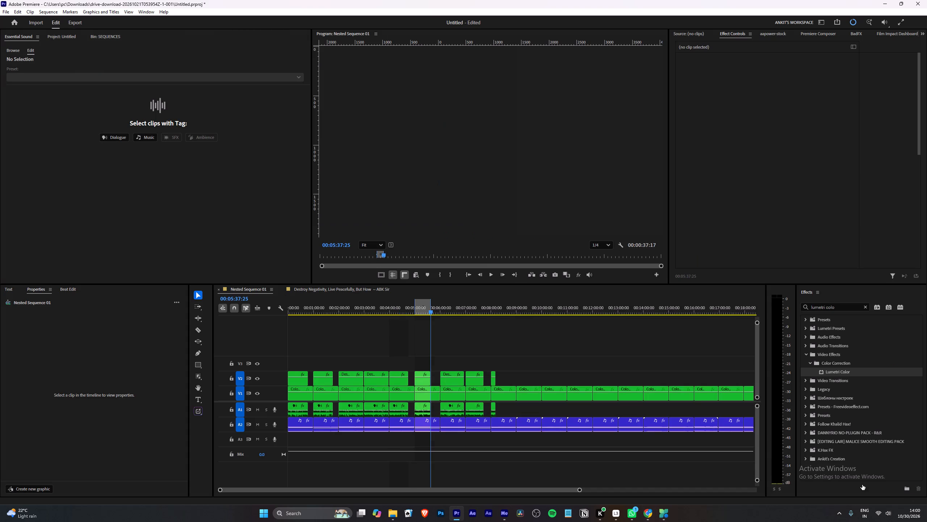
pyautogui.click(862, 485)
# Mark in and out around the seventh V2 clip, from 00:06:00:11 to 00:06:57:08, and send that range to Media Encoder.
pyautogui.press('Down')
pyautogui.press('Down')
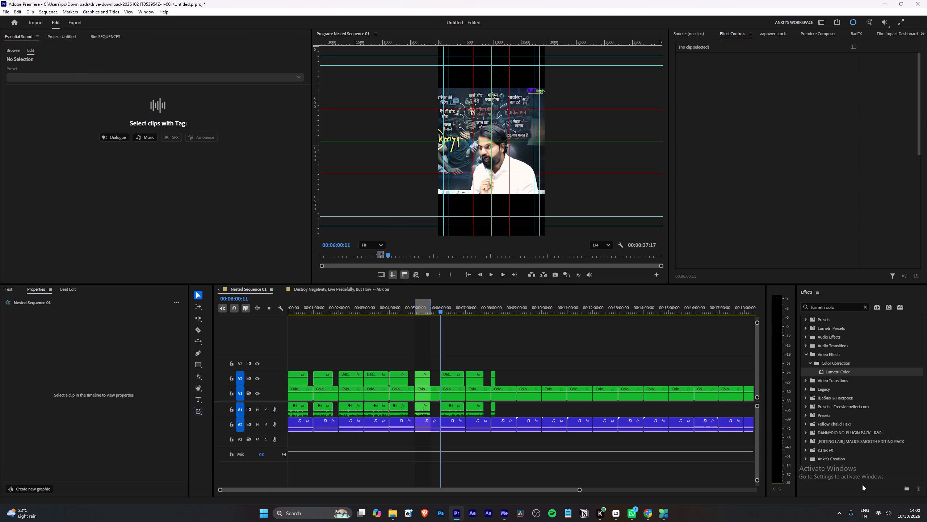
pyautogui.press('i')
pyautogui.press('Down')
pyautogui.press('Left')
pyautogui.press('o')
pyautogui.hotkey('ctrl', 'm')
pyautogui.click(862, 485)
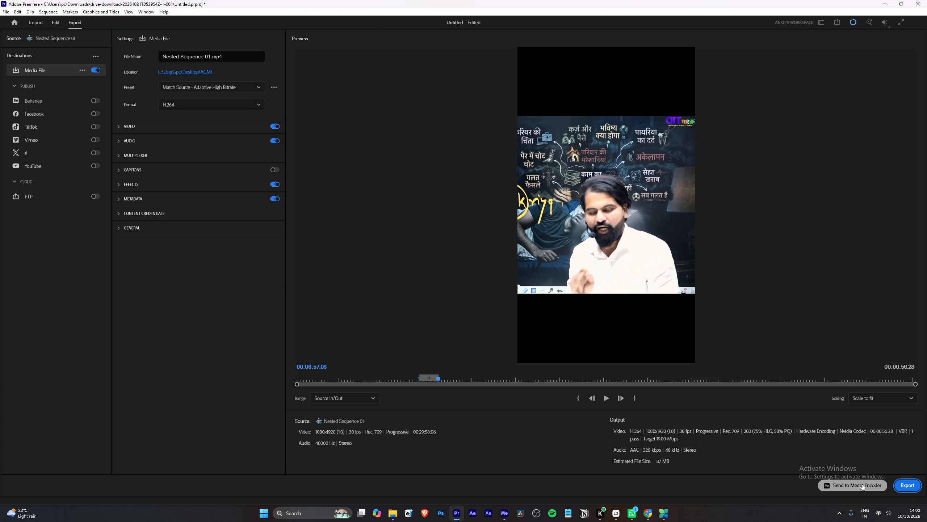
# Mark in and out around the eighth V2 clip, ending at 00:07:43:07, and send that range to Media Encoder.
pyautogui.press('Down')
pyautogui.press('Down')
pyautogui.press('i')
pyautogui.press('Down')
pyautogui.press('Left')
pyautogui.press('o')
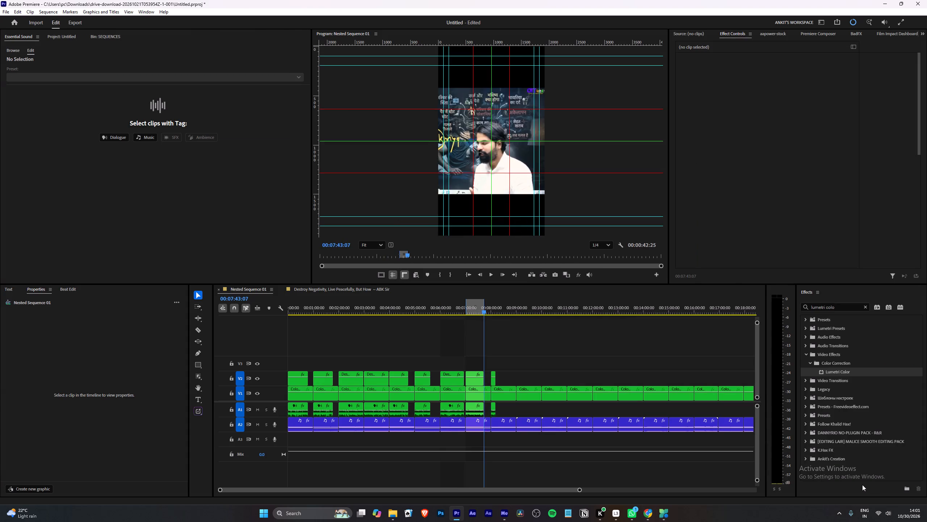
pyautogui.hotkey('ctrl', 'm')
pyautogui.click(862, 485)
# Mark in and out around the last V2 clip, from 00:08:00:14 to 00:08:11:27, and send that range to Media Encoder.
pyautogui.press('Down')
pyautogui.press('Down')
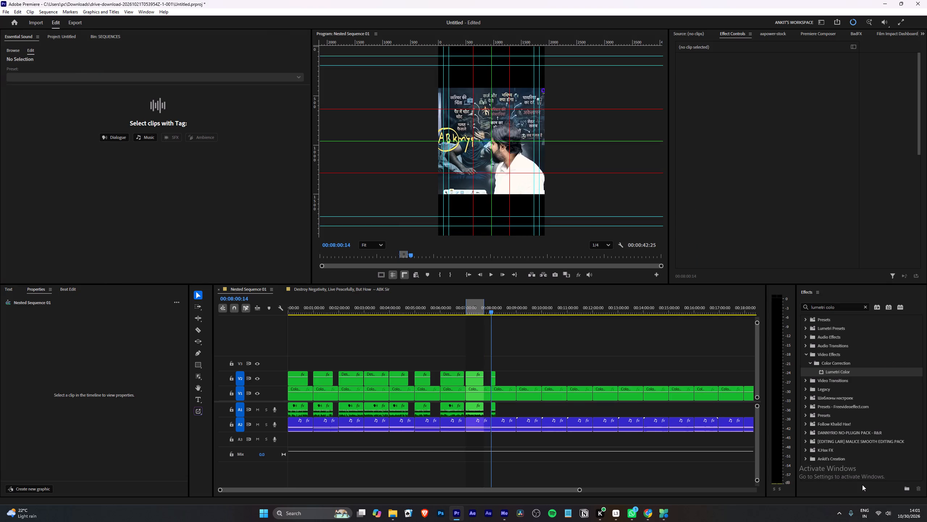
pyautogui.press('i')
pyautogui.press('Down')
pyautogui.press('Left')
pyautogui.press('o')
pyautogui.hotkey('ctrl', 'm')
pyautogui.click(862, 485)
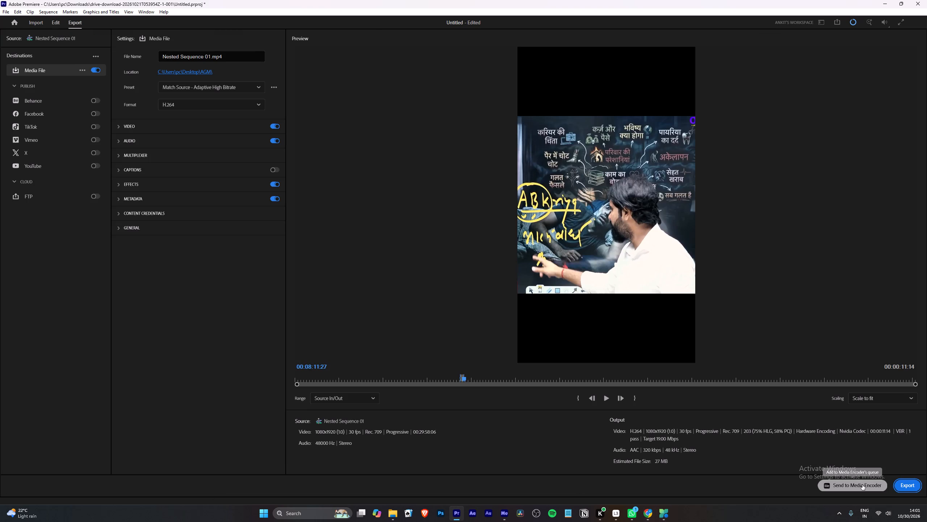
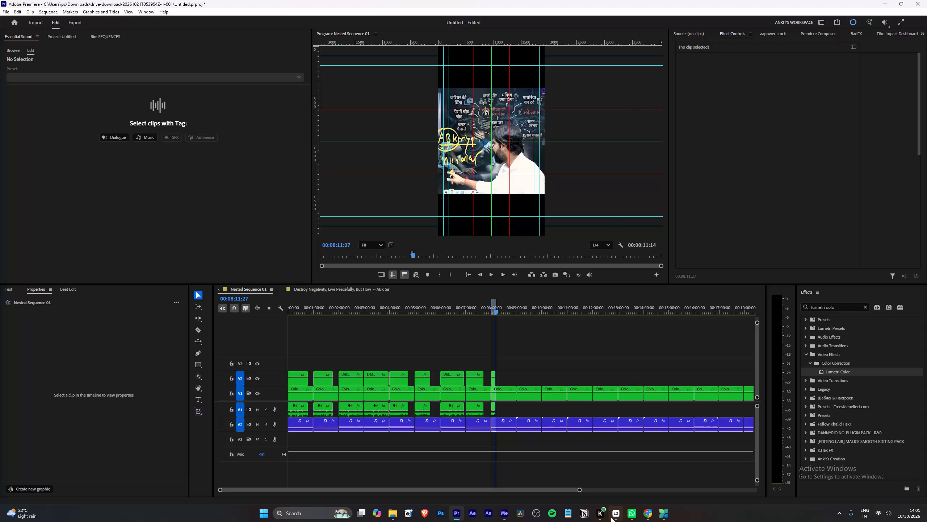
# Switch to Media Encoder and start encoding the queued Nested Sequence 01 exports.
pyautogui.click(506, 518)
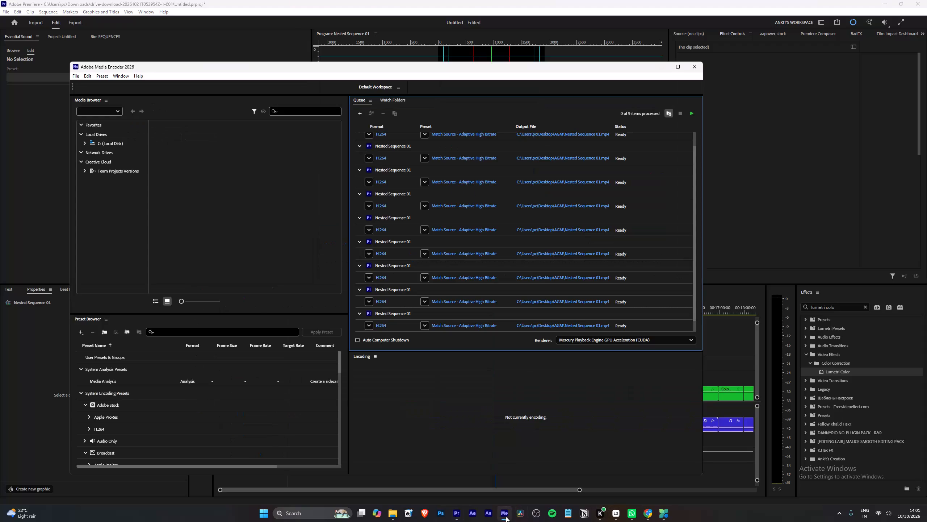
pyautogui.click(689, 113)
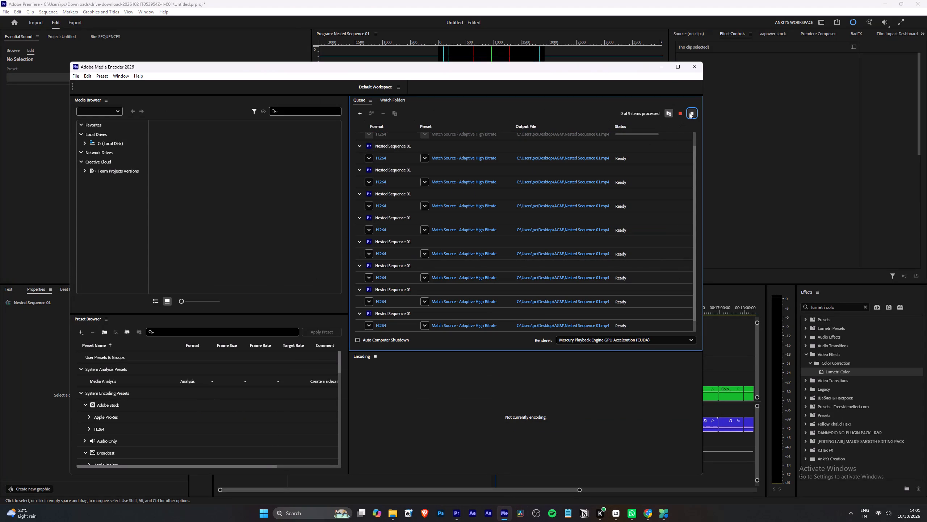